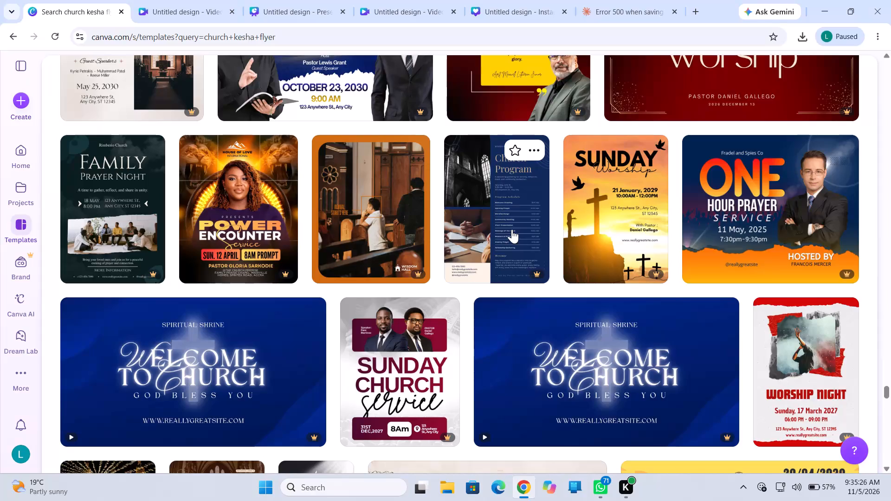
Browse the church kesha flyer template results for a suitable church design.
{"action": "scroll", "coordinate": [511, 231], "scroll_direction": "down", "scroll_amount": 6}
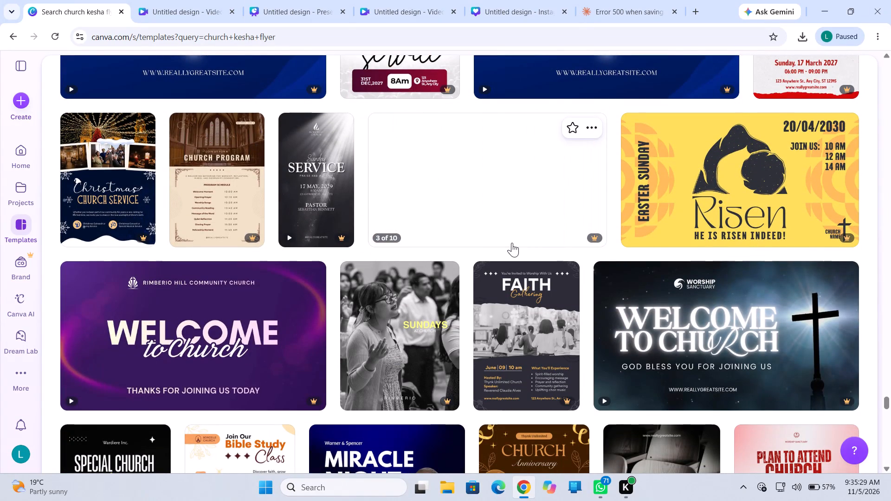
{"action": "scroll", "coordinate": [512, 243], "scroll_direction": "up", "scroll_amount": 1}
{"action": "scroll", "coordinate": [512, 243], "scroll_direction": "down", "scroll_amount": 7}
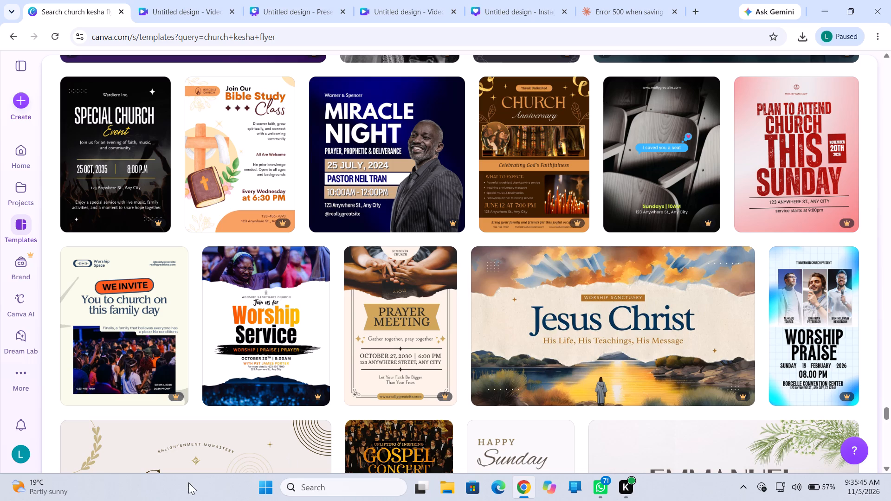
{"action": "scroll", "coordinate": [510, 364], "scroll_direction": "down", "scroll_amount": 2}
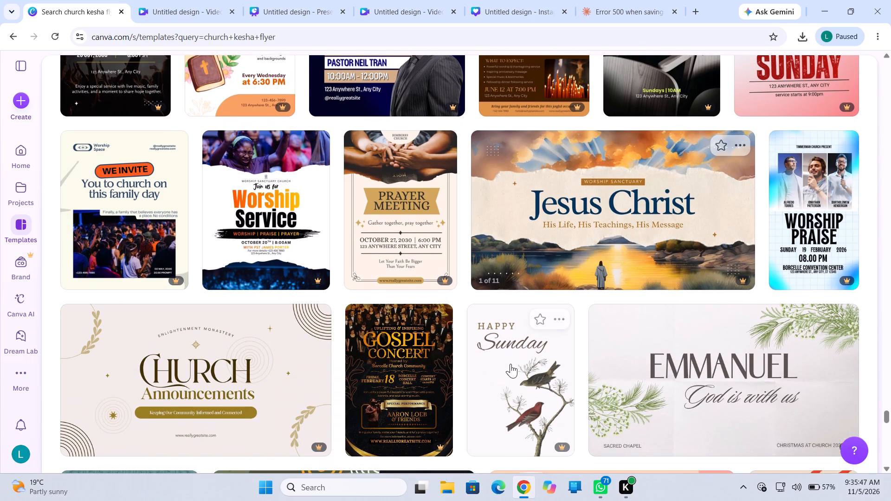
{"action": "scroll", "coordinate": [510, 362], "scroll_direction": "down", "scroll_amount": 8}
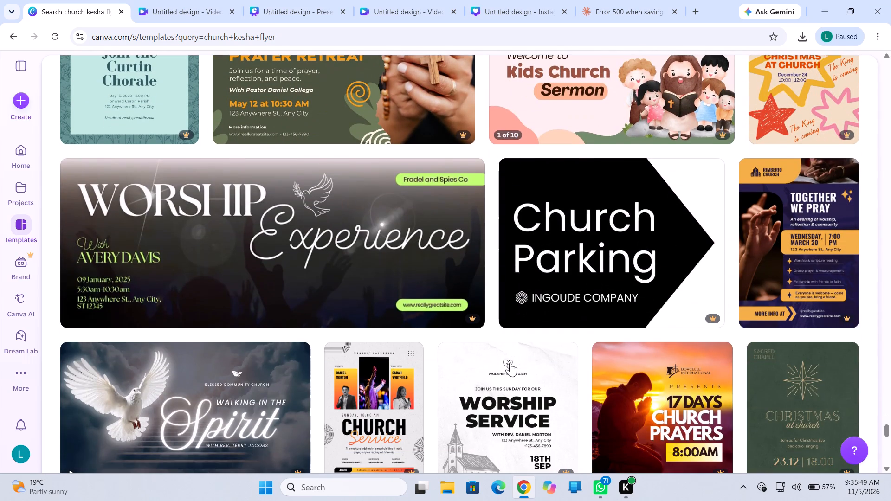
{"action": "scroll", "coordinate": [510, 362], "scroll_direction": "down", "scroll_amount": 9}
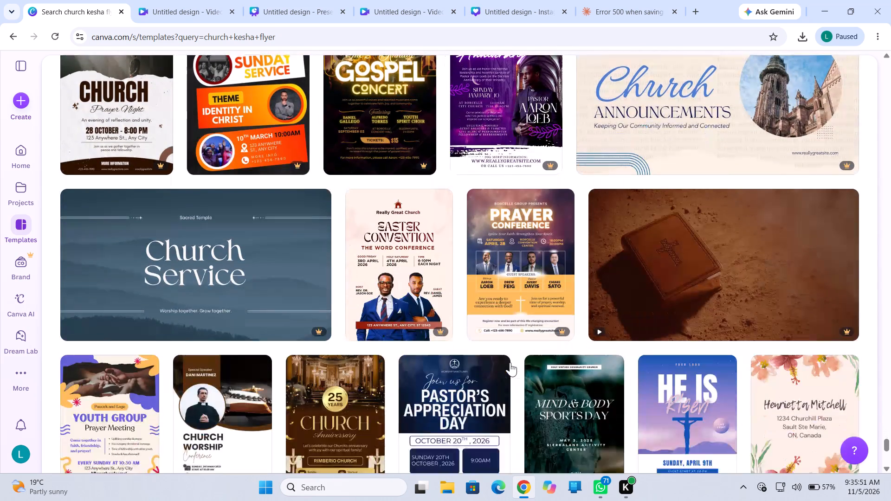
{"action": "scroll", "coordinate": [510, 362], "scroll_direction": "down", "scroll_amount": 6}
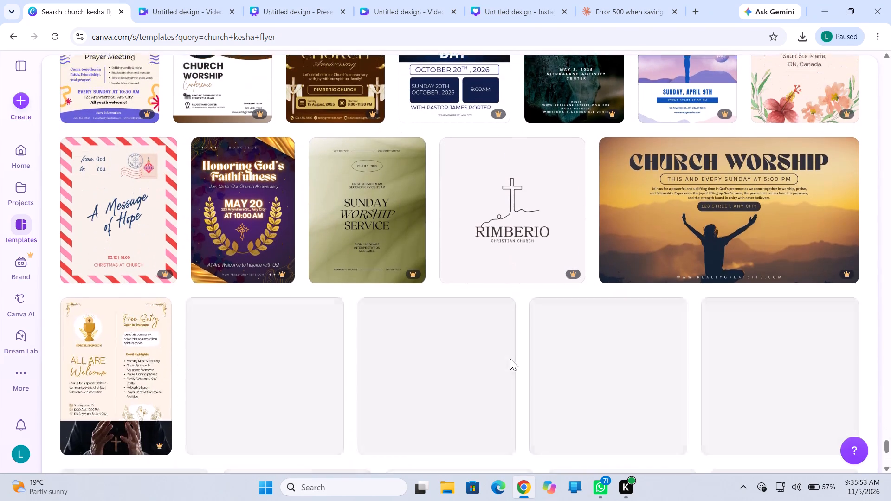
{"action": "scroll", "coordinate": [510, 359], "scroll_direction": "down", "scroll_amount": 5}
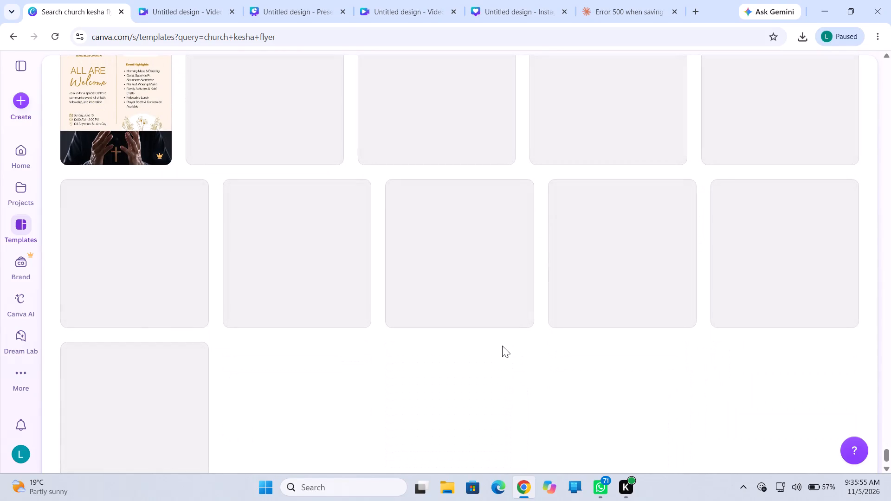
{"action": "scroll", "coordinate": [502, 346], "scroll_direction": "down", "scroll_amount": 9}
{"action": "scroll", "coordinate": [502, 346], "scroll_direction": "up", "scroll_amount": 10}
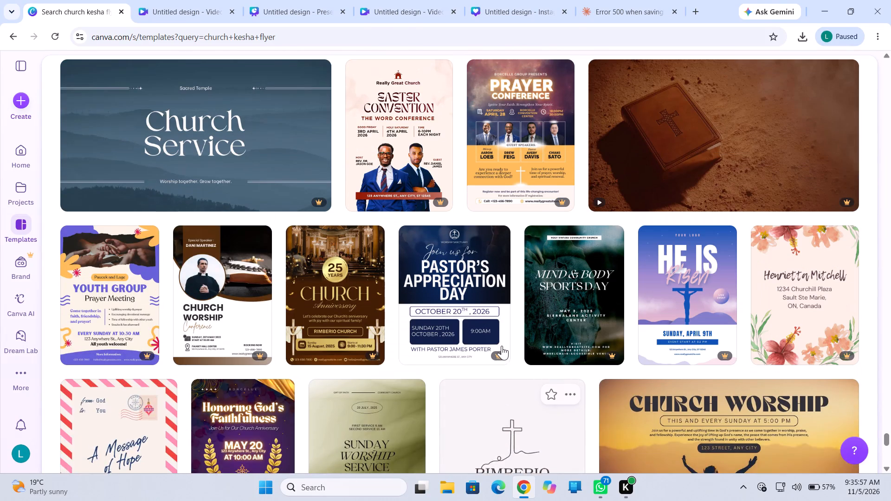
{"action": "scroll", "coordinate": [502, 346], "scroll_direction": "up", "scroll_amount": 8}
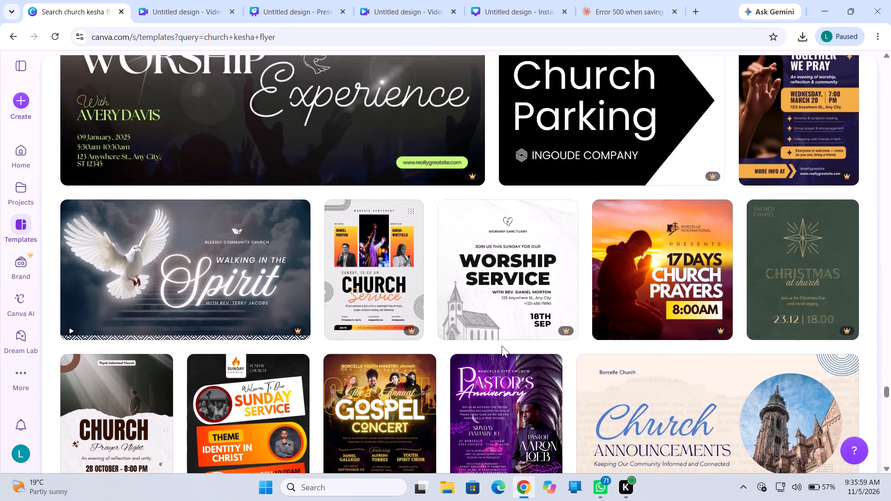
{"action": "scroll", "coordinate": [502, 346], "scroll_direction": "up", "scroll_amount": 19}
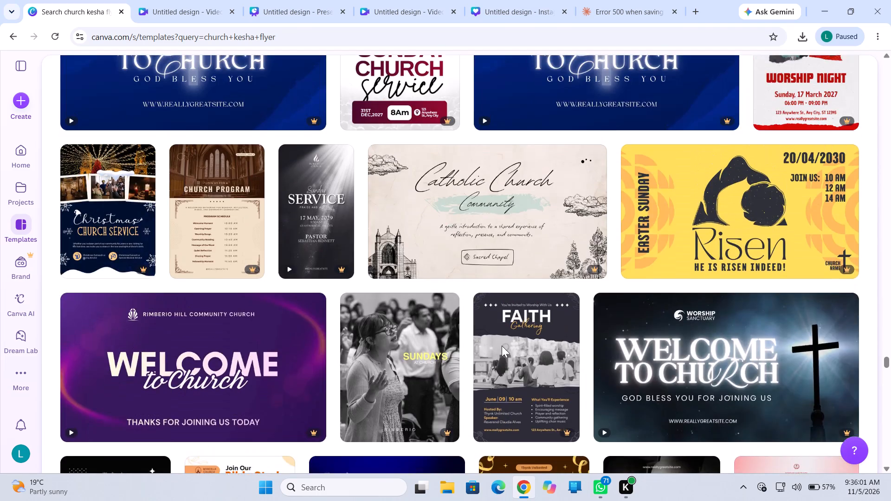
{"action": "scroll", "coordinate": [502, 346], "scroll_direction": "up", "scroll_amount": 10}
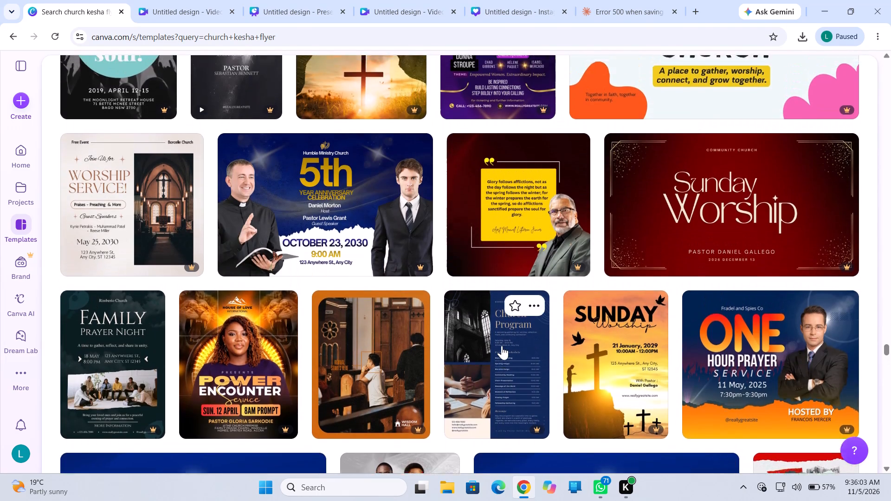
{"action": "scroll", "coordinate": [502, 346], "scroll_direction": "up", "scroll_amount": 19}
{"action": "scroll", "coordinate": [502, 346], "scroll_direction": "up", "scroll_amount": 7}
{"action": "scroll", "coordinate": [502, 346], "scroll_direction": "down", "scroll_amount": 6}
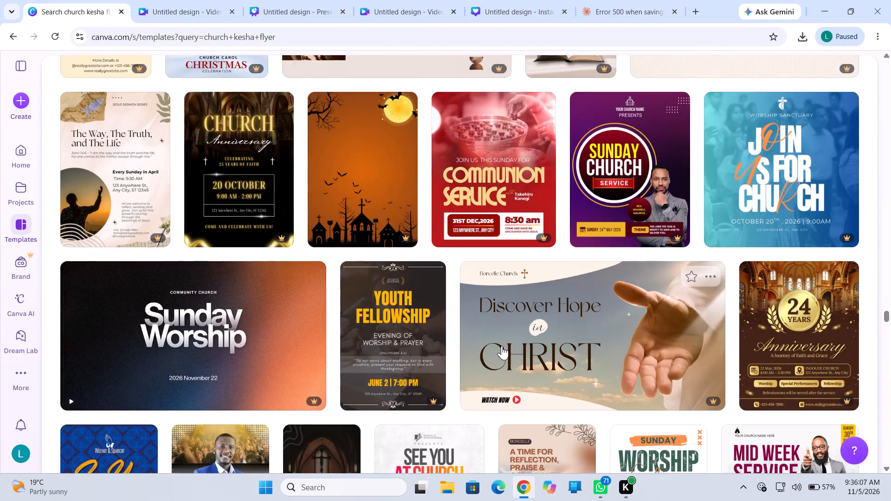
{"action": "scroll", "coordinate": [502, 346], "scroll_direction": "down", "scroll_amount": 3}
{"action": "scroll", "coordinate": [502, 346], "scroll_direction": "up", "scroll_amount": 3}
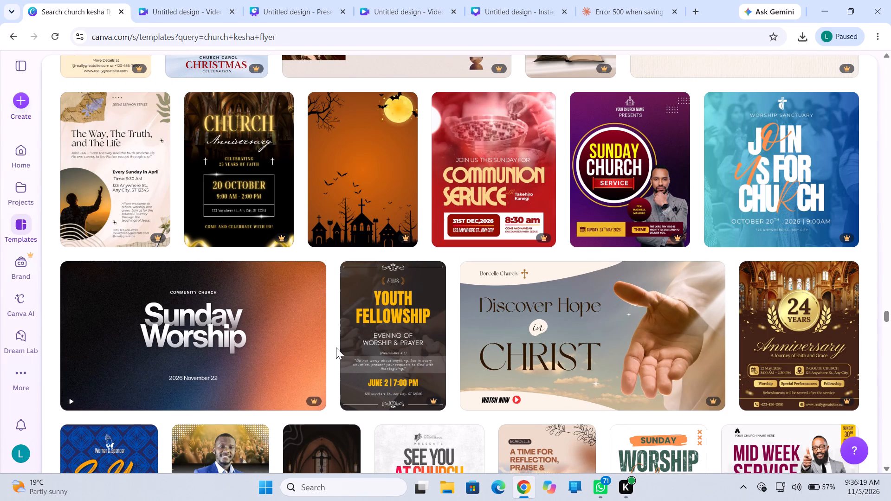
{"action": "scroll", "coordinate": [336, 347], "scroll_direction": "up", "scroll_amount": 1}
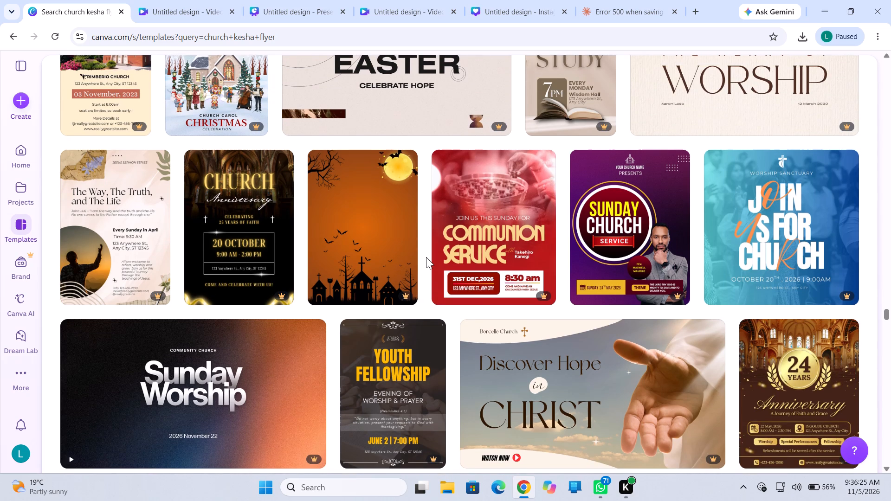
{"action": "scroll", "coordinate": [426, 257], "scroll_direction": "up", "scroll_amount": 5}
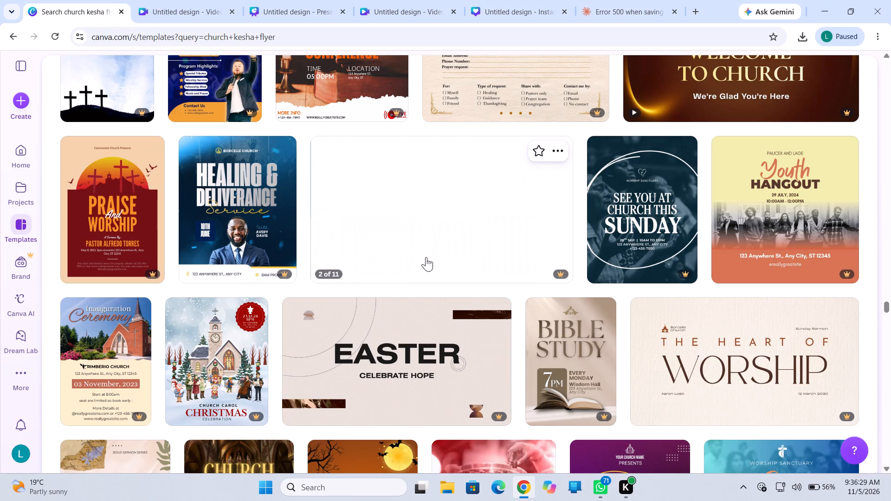
{"action": "scroll", "coordinate": [426, 257], "scroll_direction": "up", "scroll_amount": 3}
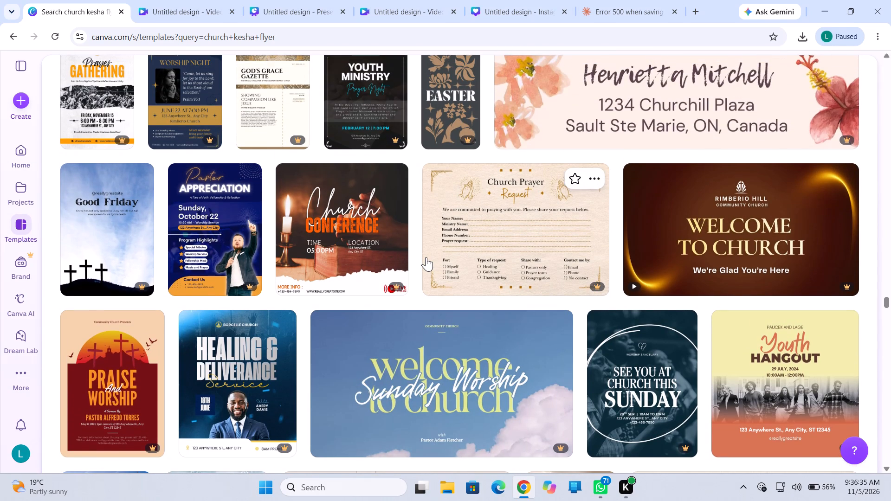
{"action": "scroll", "coordinate": [426, 257], "scroll_direction": "up", "scroll_amount": 5}
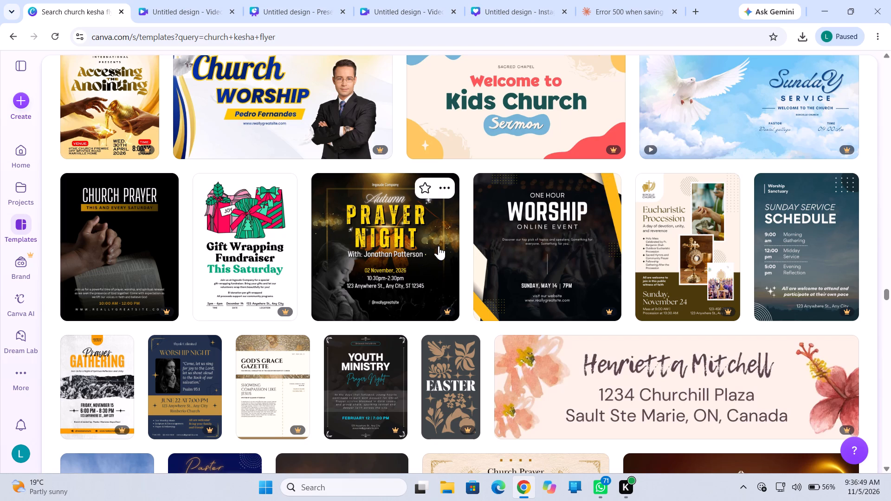
{"action": "scroll", "coordinate": [439, 246], "scroll_direction": "up", "scroll_amount": 6}
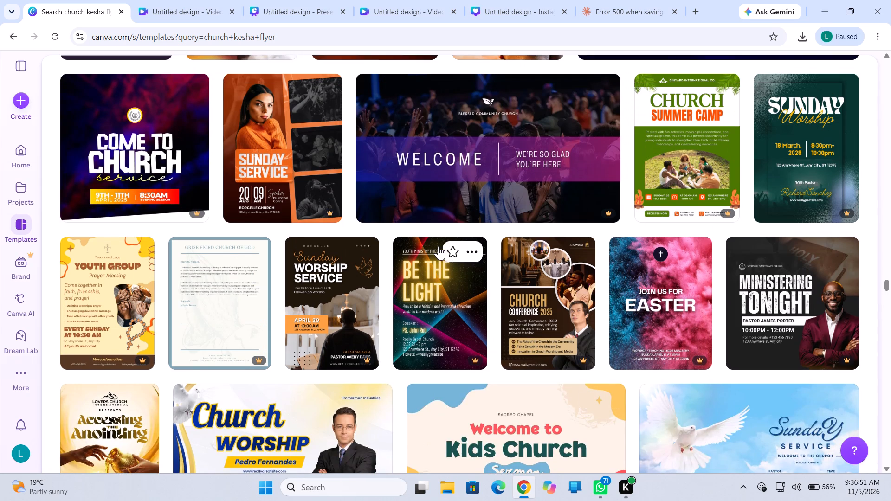
{"action": "scroll", "coordinate": [439, 246], "scroll_direction": "up", "scroll_amount": 2}
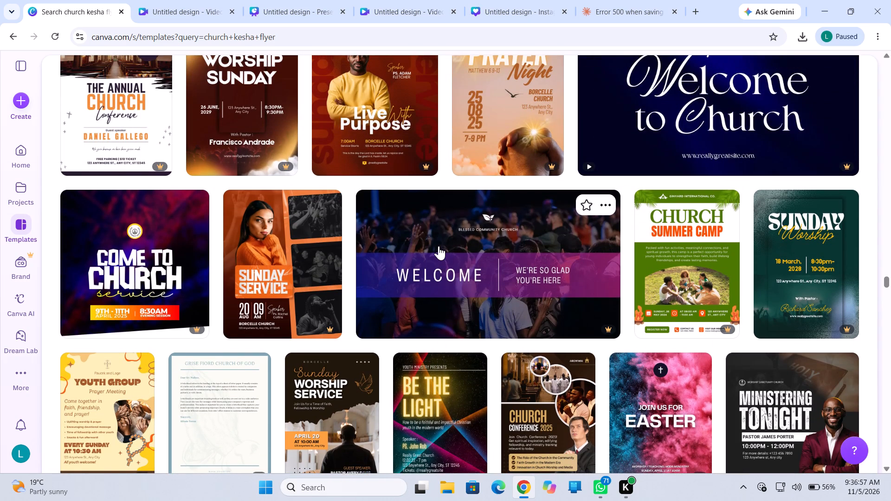
{"action": "scroll", "coordinate": [439, 246], "scroll_direction": "up", "scroll_amount": 9}
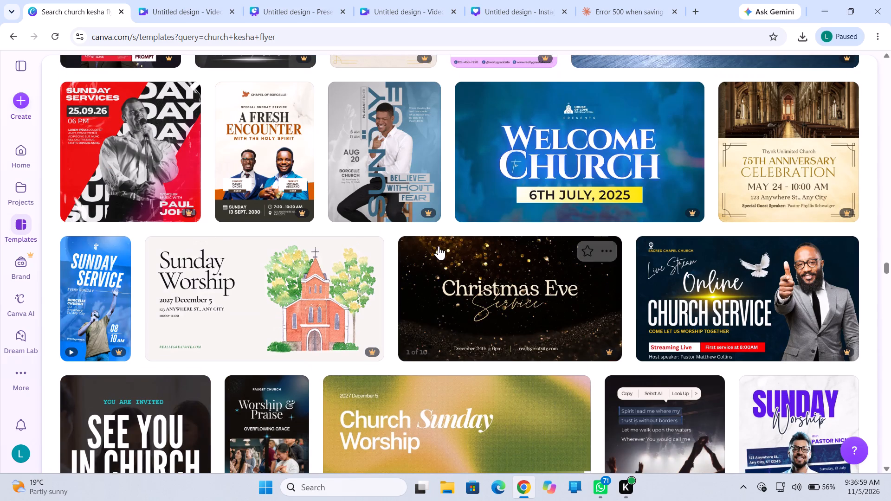
{"action": "scroll", "coordinate": [439, 246], "scroll_direction": "up", "scroll_amount": 15}
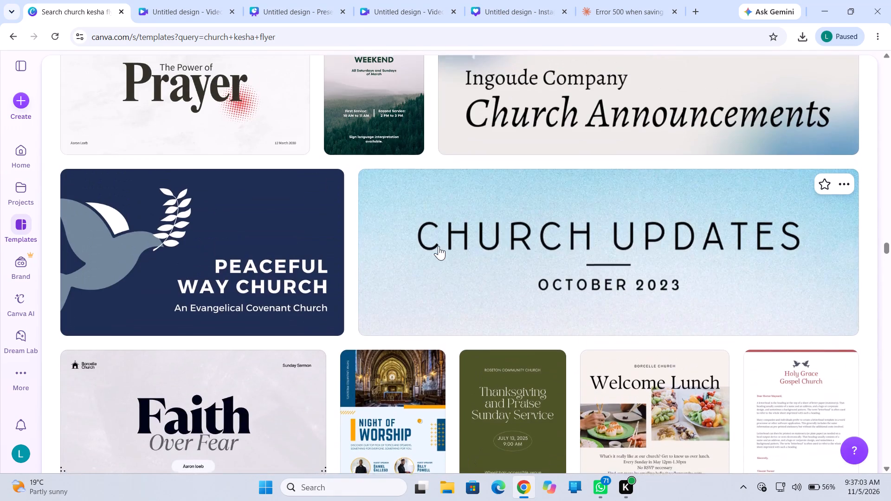
{"action": "scroll", "coordinate": [439, 246], "scroll_direction": "up", "scroll_amount": 5}
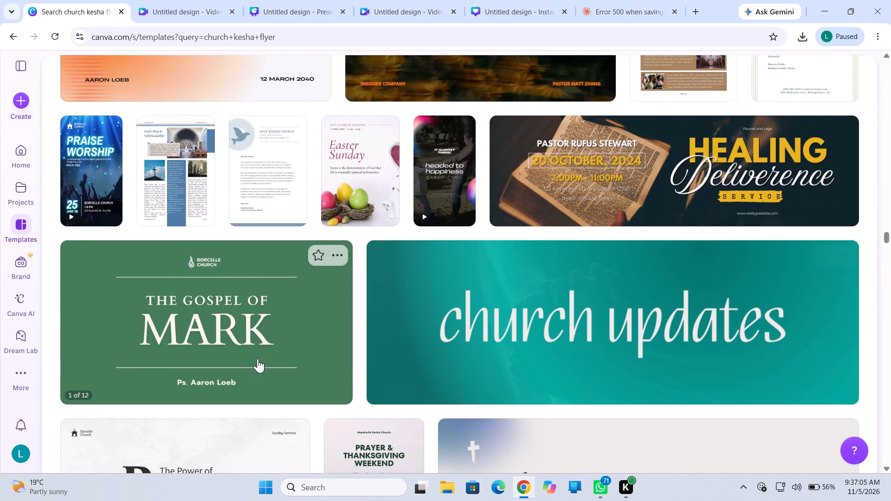
Open the White and Red Simple Sunday Sermon Church Presentation template, "The Power of Prayer", for customizing in the editor.
{"action": "left_click", "coordinate": [218, 448]}
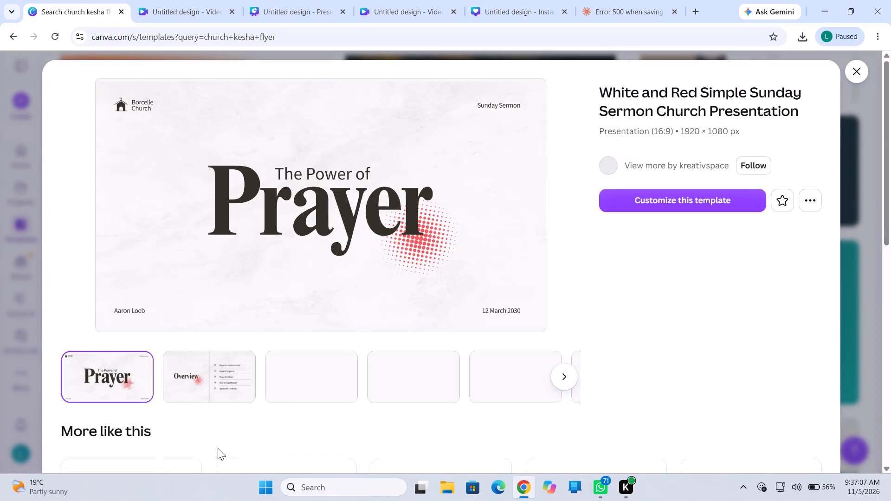
{"action": "left_click_drag", "start_coordinate": [344, 214], "coordinate": [373, 186]}
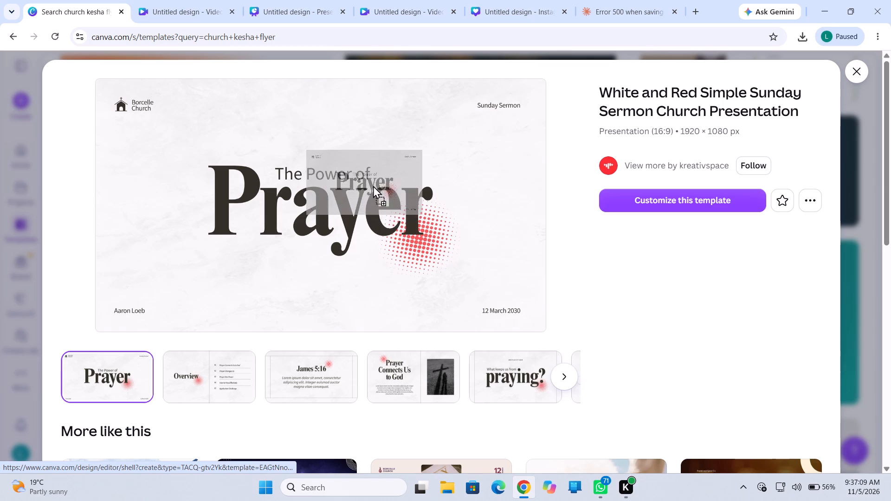
{"action": "left_click_drag", "start_coordinate": [373, 186], "coordinate": [375, 197]}
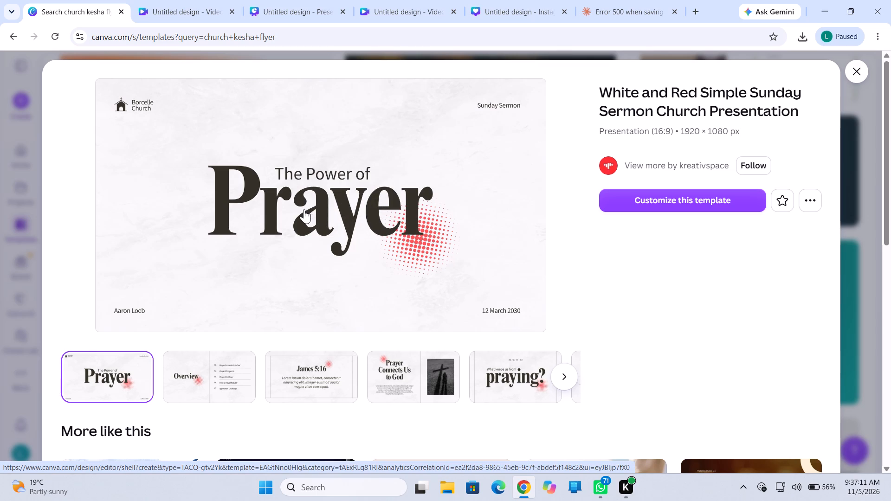
{"action": "double_click", "coordinate": [494, 306]}
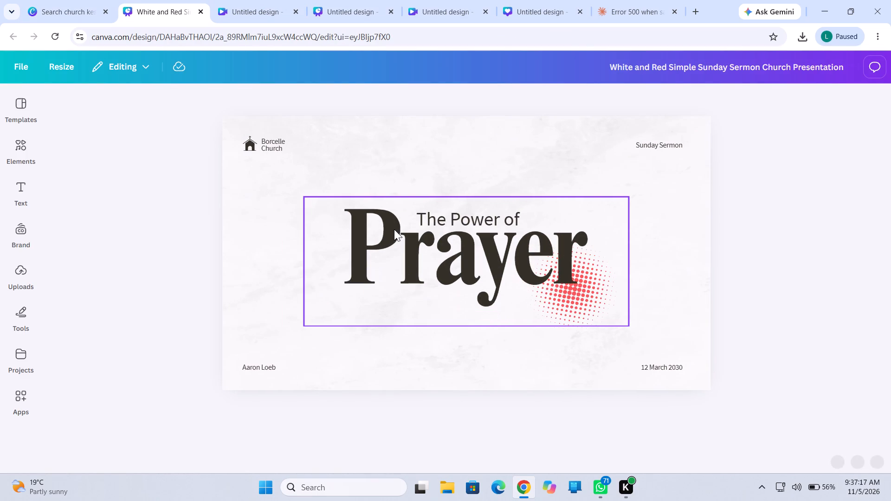
On page 1, move "The Power of" higher on the slide and place the large "Prayer" title directly beneath it.
{"action": "left_click_drag", "start_coordinate": [411, 221], "coordinate": [422, 253]}
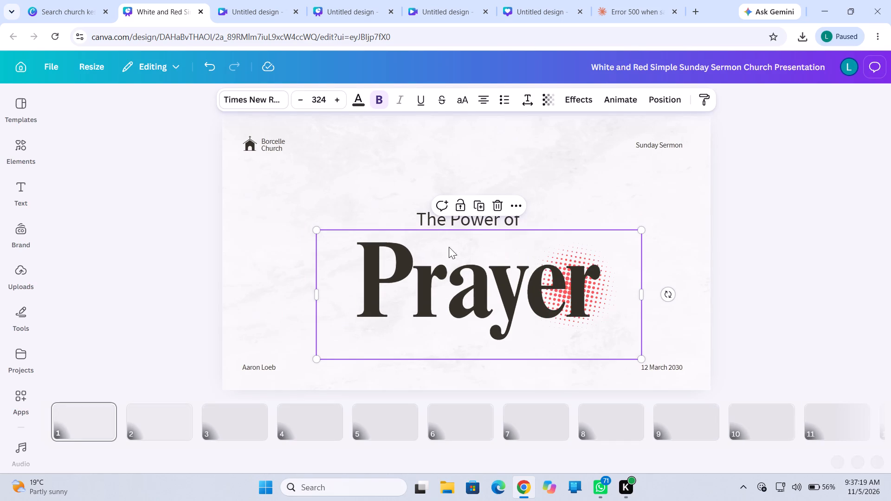
{"action": "left_click_drag", "start_coordinate": [464, 223], "coordinate": [465, 223]}
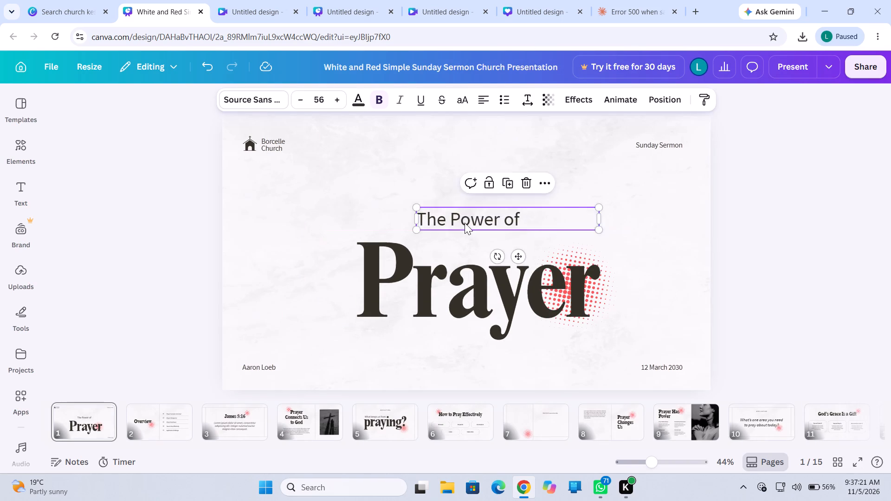
{"action": "left_click_drag", "start_coordinate": [465, 223], "coordinate": [457, 184]}
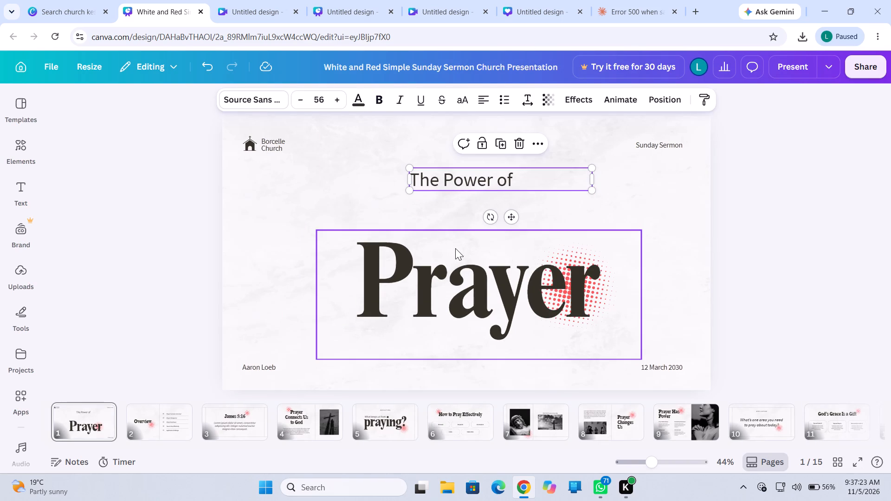
{"action": "left_click_drag", "start_coordinate": [455, 248], "coordinate": [449, 207]}
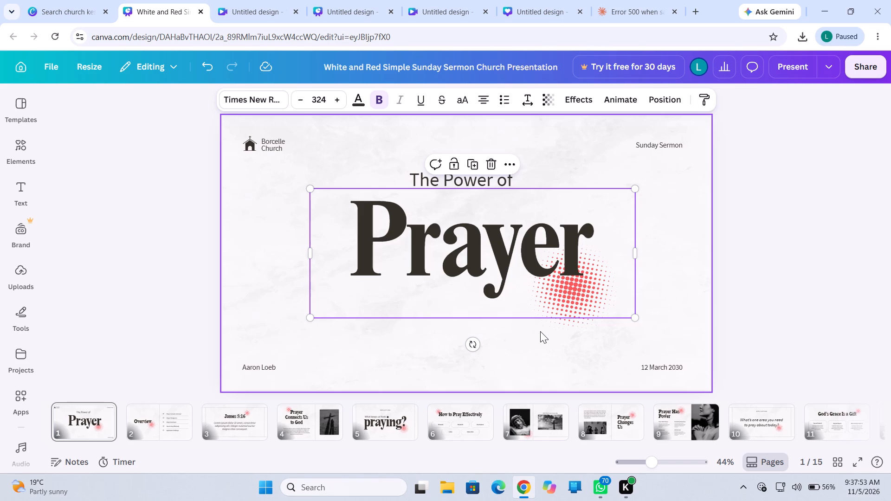
{"action": "left_click", "coordinate": [613, 173]}
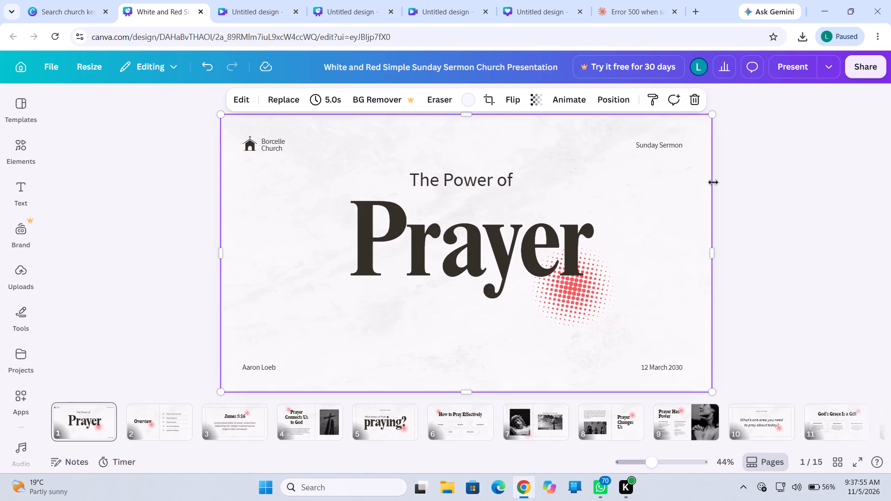
{"action": "left_click", "coordinate": [755, 175]}
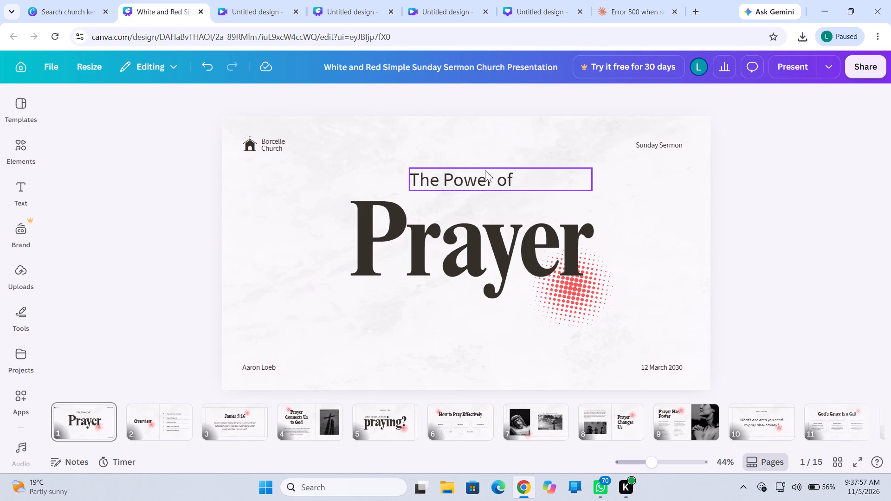
Shift "The Power of" slightly down and to the right so it sits closer to the "Prayer" title.
{"action": "left_click_drag", "start_coordinate": [485, 174], "coordinate": [491, 186]}
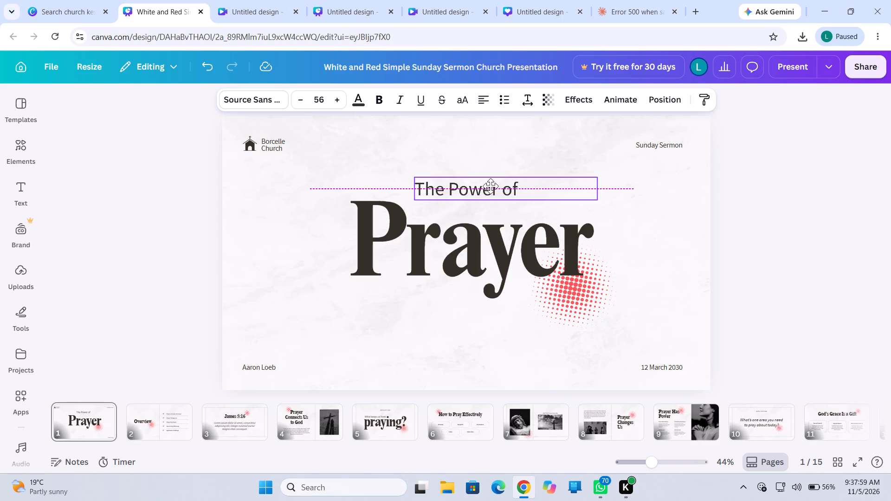
{"action": "left_click_drag", "start_coordinate": [491, 186], "coordinate": [489, 183]}
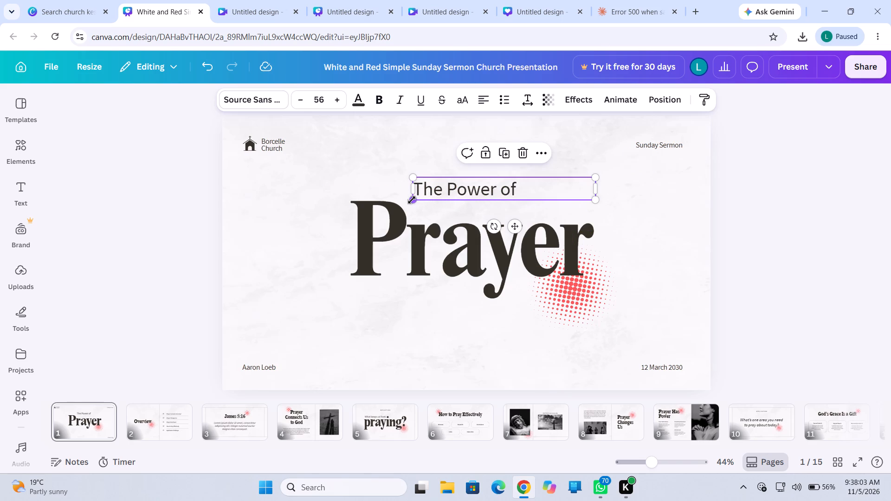
{"action": "left_click", "coordinate": [412, 200]}
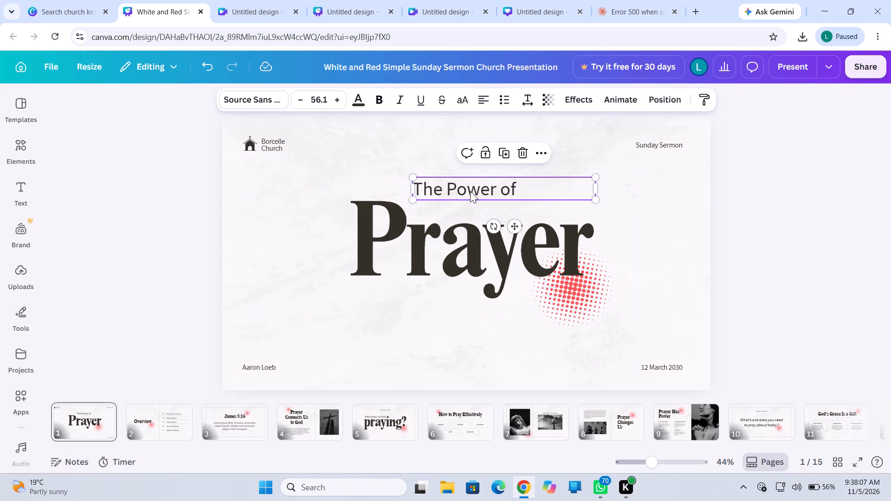
Move the large "Prayer" title slightly down and to the right, clear of "The Power of" on page 1.
{"action": "left_click", "coordinate": [624, 168]}
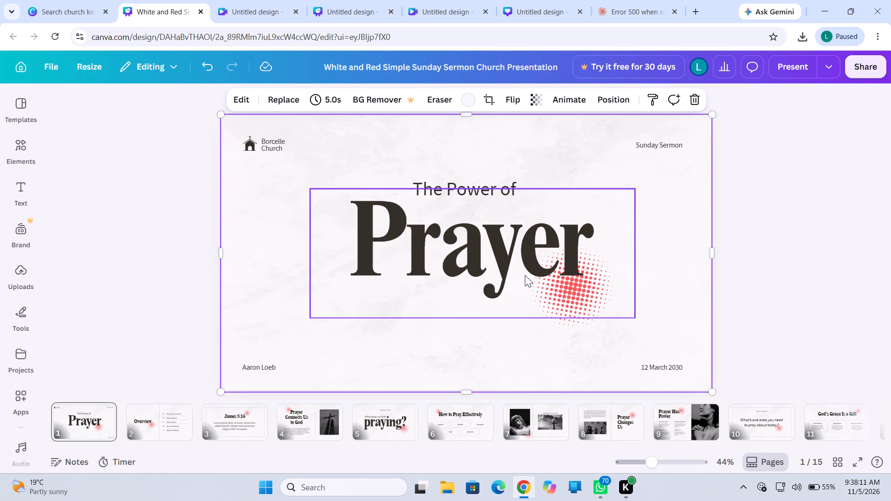
{"action": "left_click_drag", "start_coordinate": [528, 257], "coordinate": [537, 271]}
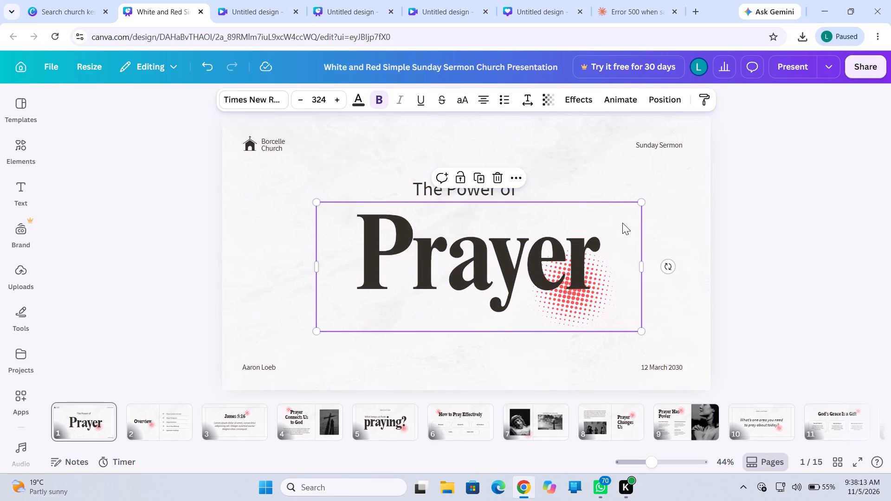
{"action": "left_click", "coordinate": [650, 199]}
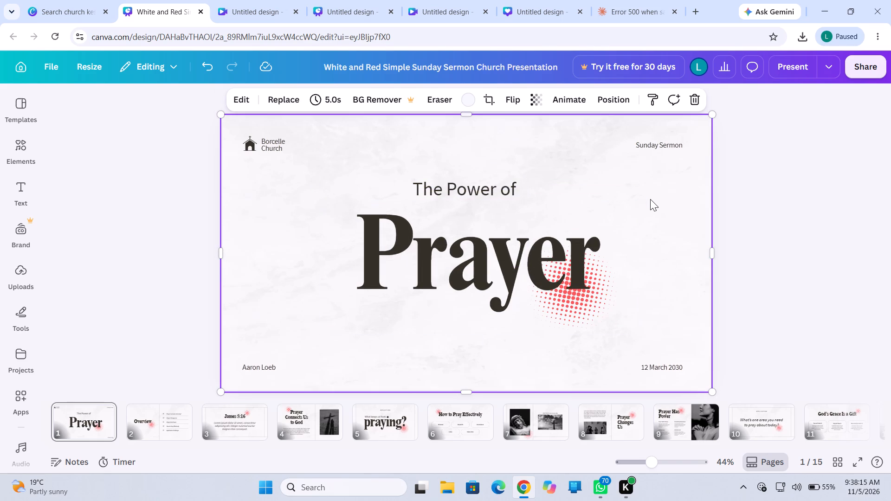
Reposition the "Borcelle Church" text beside the church icon, leaving a slightly wider gap between them.
{"action": "left_click_drag", "start_coordinate": [274, 142], "coordinate": [306, 146]}
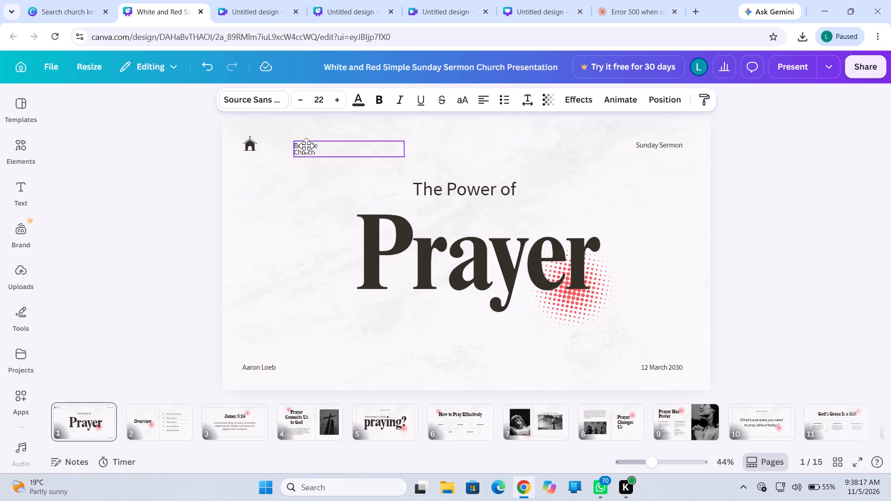
{"action": "left_click_drag", "start_coordinate": [306, 146], "coordinate": [307, 147]}
{"action": "left_click_drag", "start_coordinate": [320, 146], "coordinate": [321, 146]}
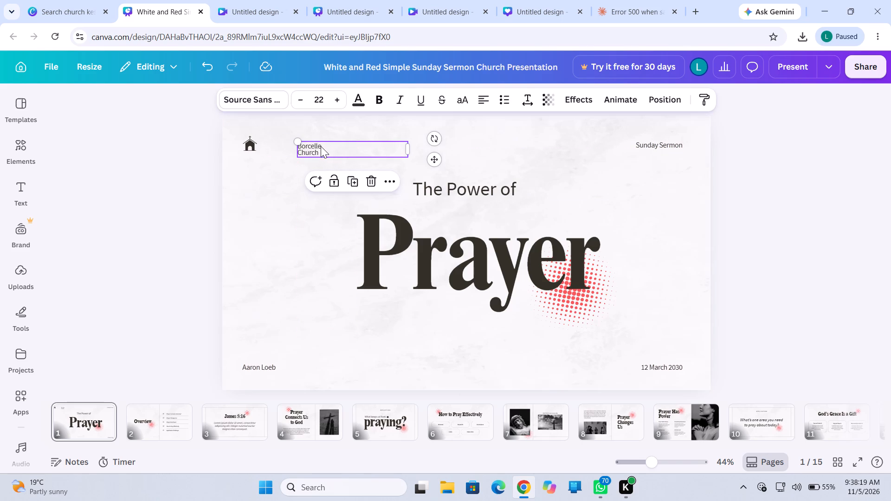
{"action": "left_click_drag", "start_coordinate": [321, 146], "coordinate": [291, 145]}
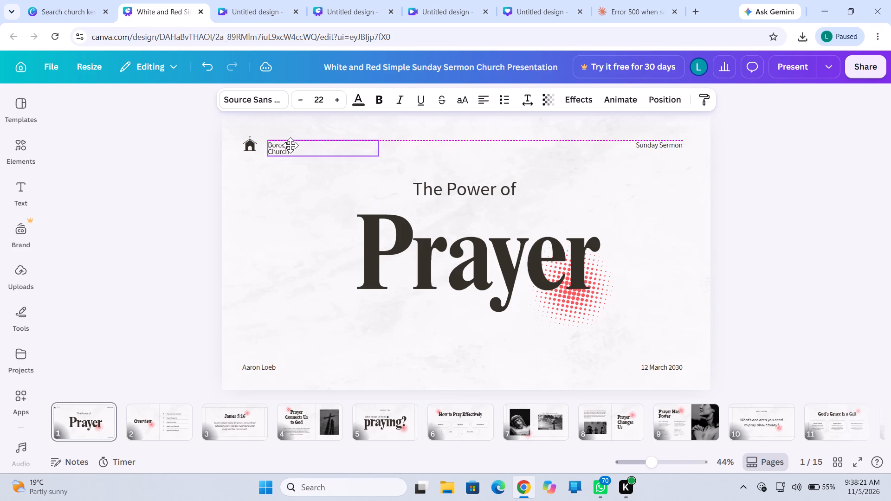
{"action": "left_click_drag", "start_coordinate": [291, 145], "coordinate": [288, 142]}
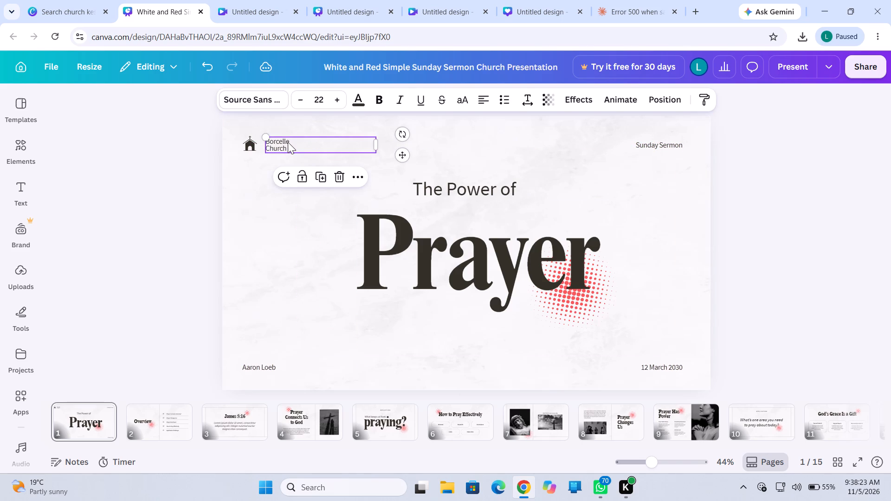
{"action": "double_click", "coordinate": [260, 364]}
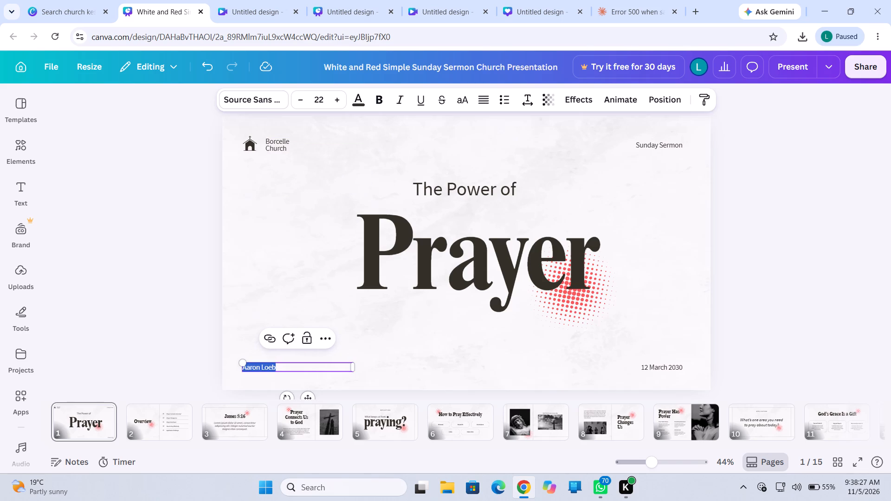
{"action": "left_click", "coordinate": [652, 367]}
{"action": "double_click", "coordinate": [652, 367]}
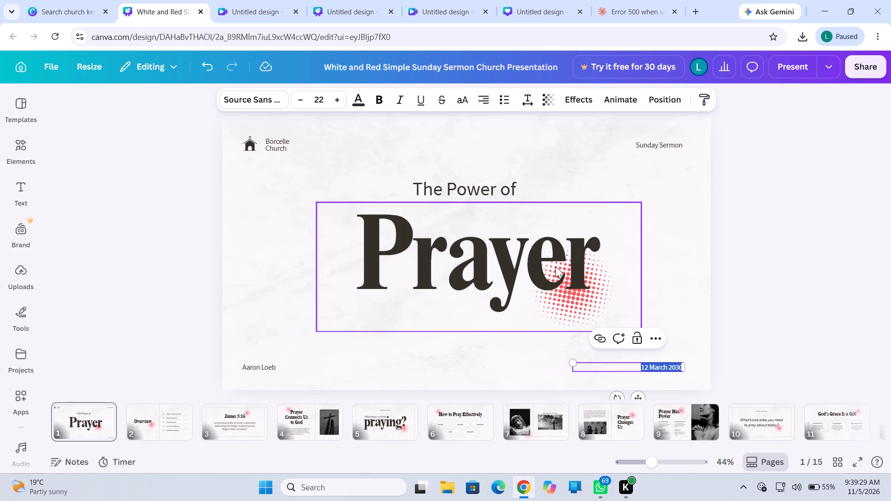
Raise the "Prayer" title close against "The Power of" and move the red halftone circle up and right onto the word's last letter.
{"action": "left_click_drag", "start_coordinate": [524, 267], "coordinate": [512, 244]}
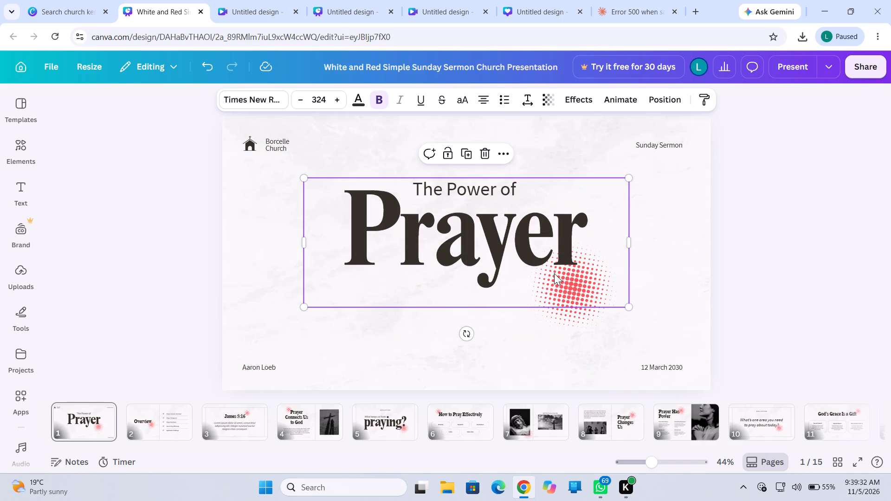
{"action": "left_click_drag", "start_coordinate": [564, 281], "coordinate": [573, 285]}
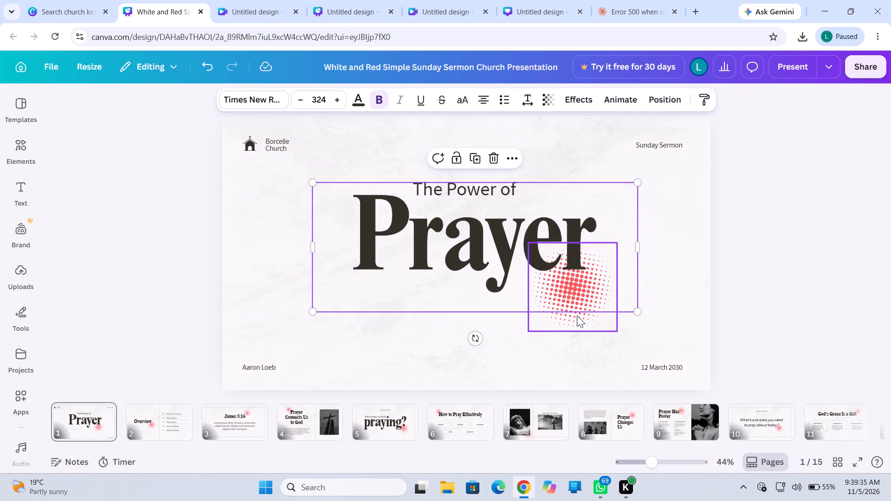
{"action": "left_click_drag", "start_coordinate": [577, 315], "coordinate": [596, 295]}
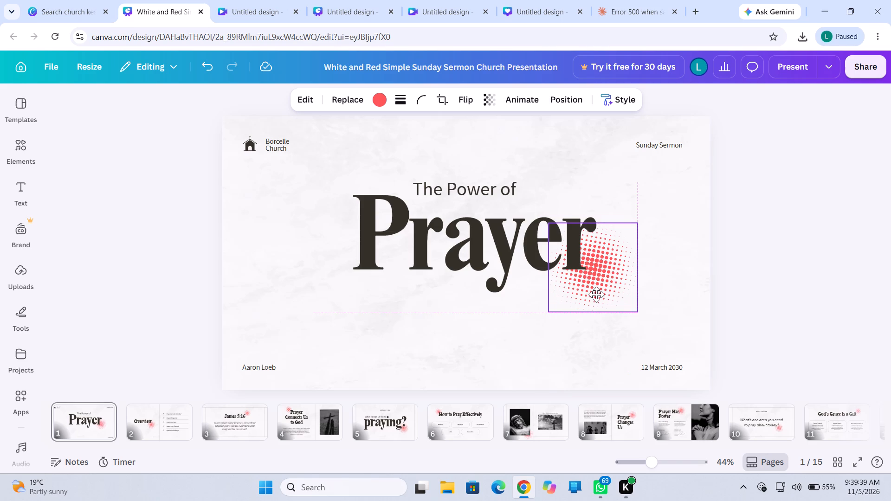
{"action": "left_click_drag", "start_coordinate": [596, 295], "coordinate": [597, 295]}
Add a copy of the red halftone circle over the lower part of the "P" in "Prayer" and enlarge it slightly.
{"action": "right_click", "coordinate": [594, 278]}
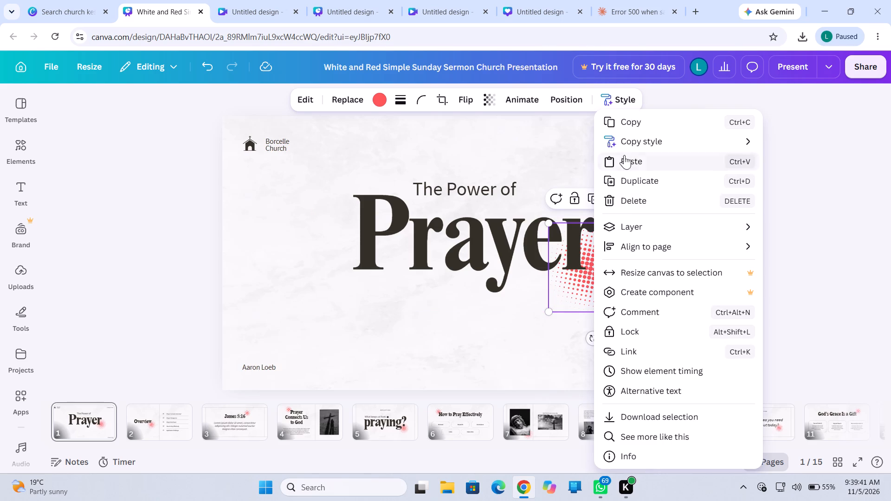
{"action": "left_click", "coordinate": [644, 126]}
{"action": "right_click", "coordinate": [416, 276]}
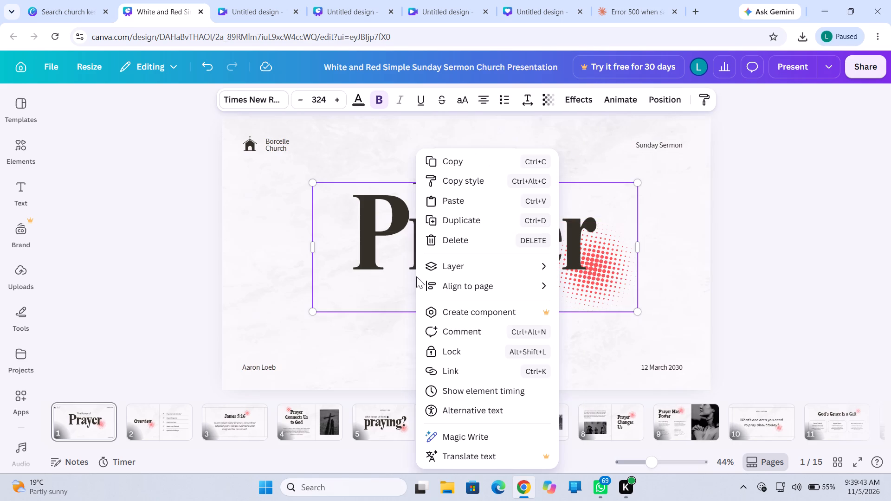
{"action": "left_click", "coordinate": [446, 197]}
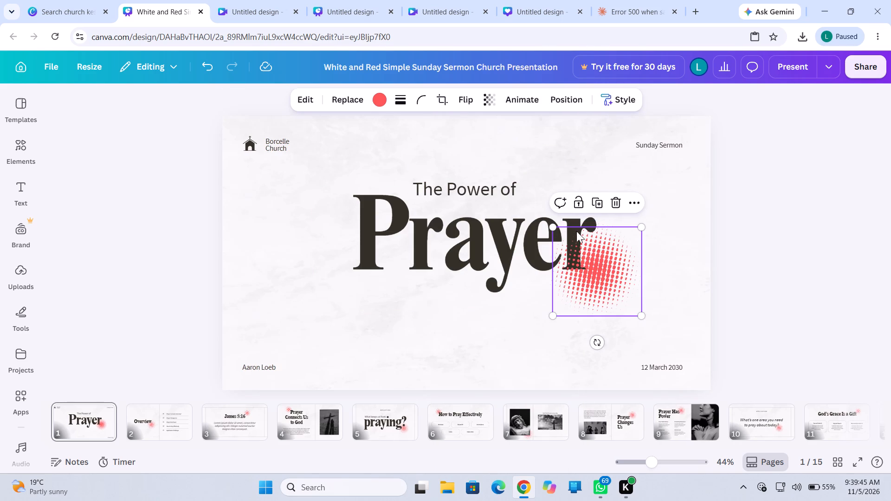
{"action": "left_click_drag", "start_coordinate": [581, 258], "coordinate": [369, 263]}
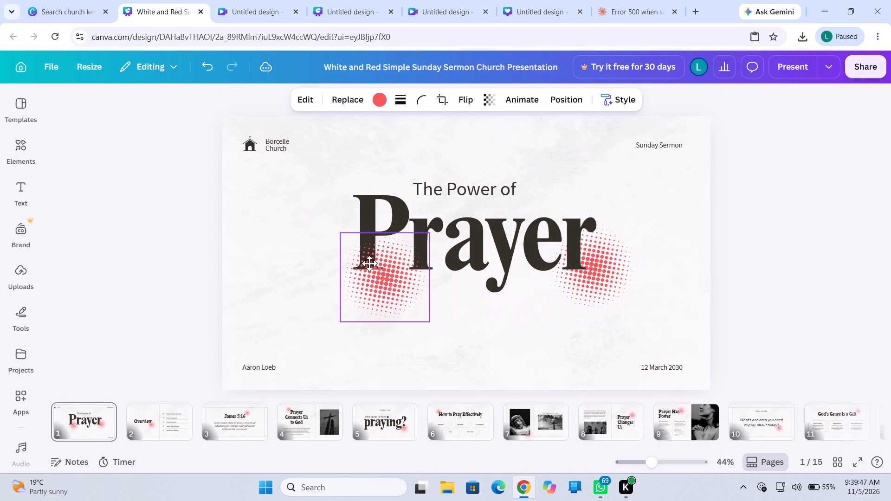
{"action": "left_click_drag", "start_coordinate": [369, 263], "coordinate": [367, 269]}
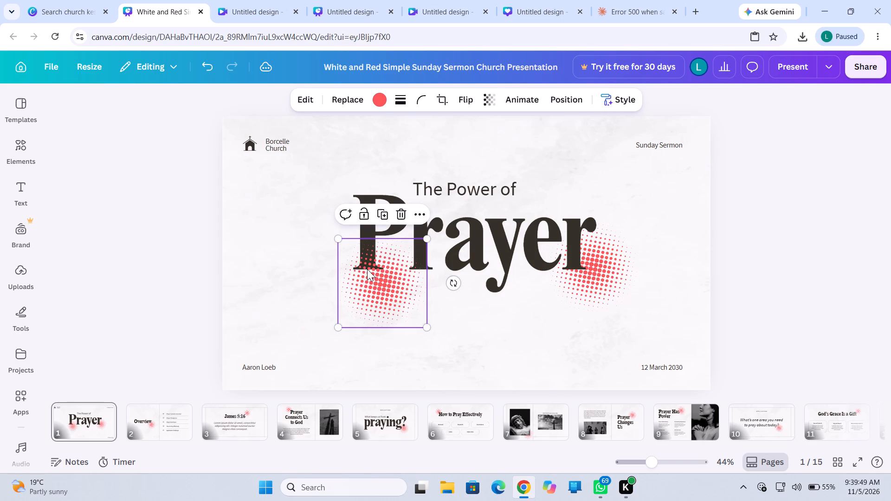
{"action": "left_click_drag", "start_coordinate": [429, 240], "coordinate": [456, 238]}
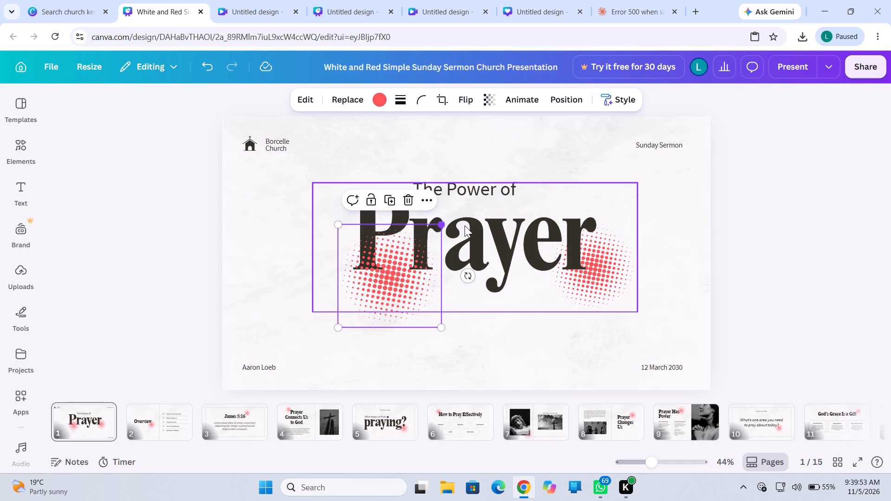
Space out the title by shifting "Prayer" slightly down and right and moving "The Power of" higher and further left.
{"action": "left_click_drag", "start_coordinate": [468, 226], "coordinate": [474, 231]}
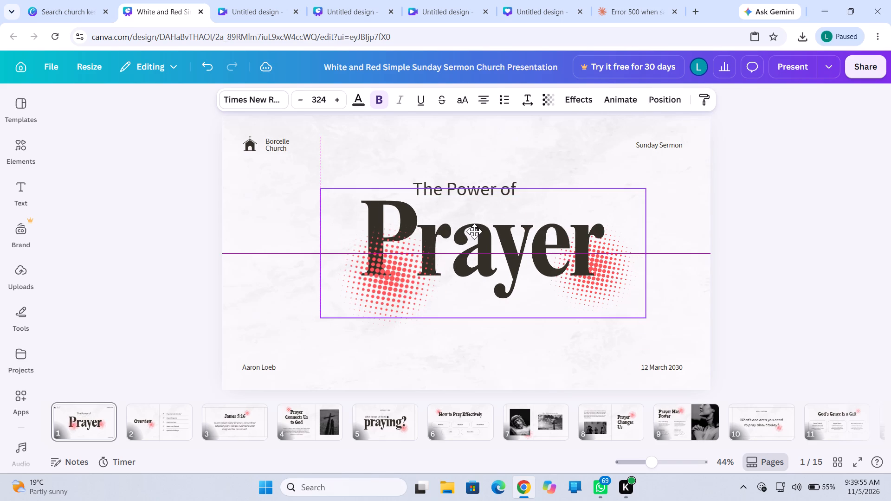
{"action": "left_click_drag", "start_coordinate": [474, 231], "coordinate": [474, 232]}
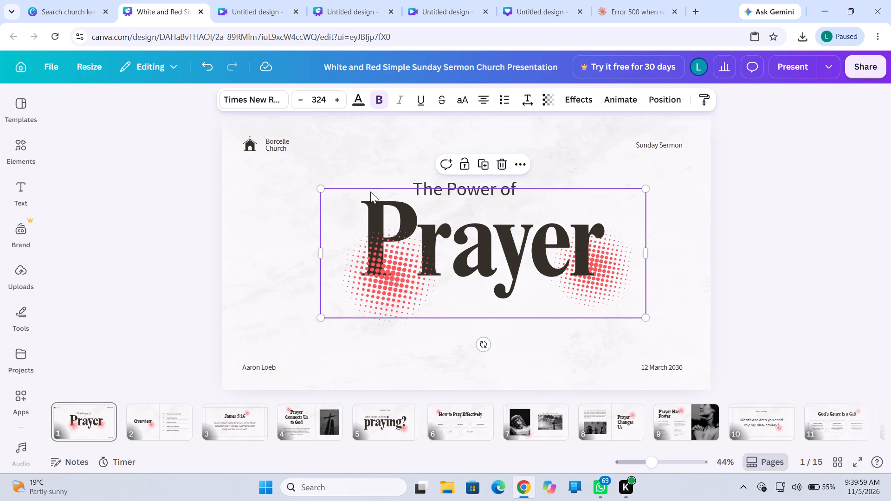
{"action": "left_click_drag", "start_coordinate": [475, 187], "coordinate": [457, 180]}
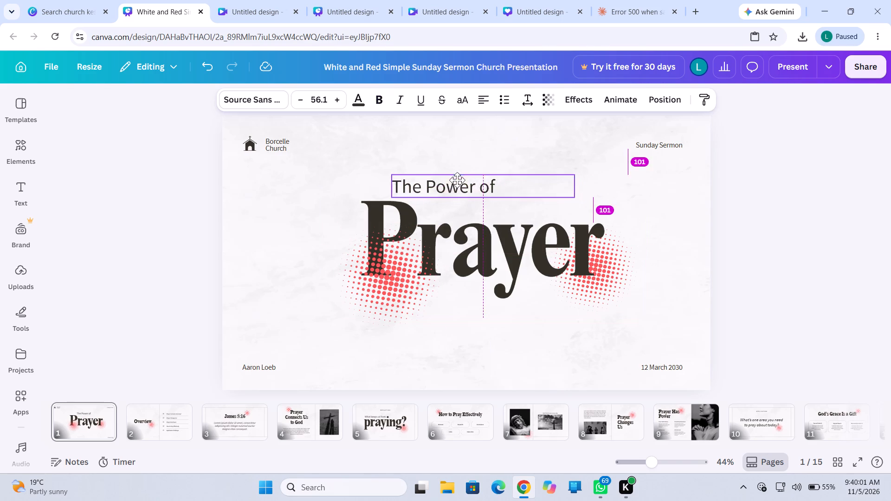
{"action": "left_click_drag", "start_coordinate": [457, 180], "coordinate": [455, 170]}
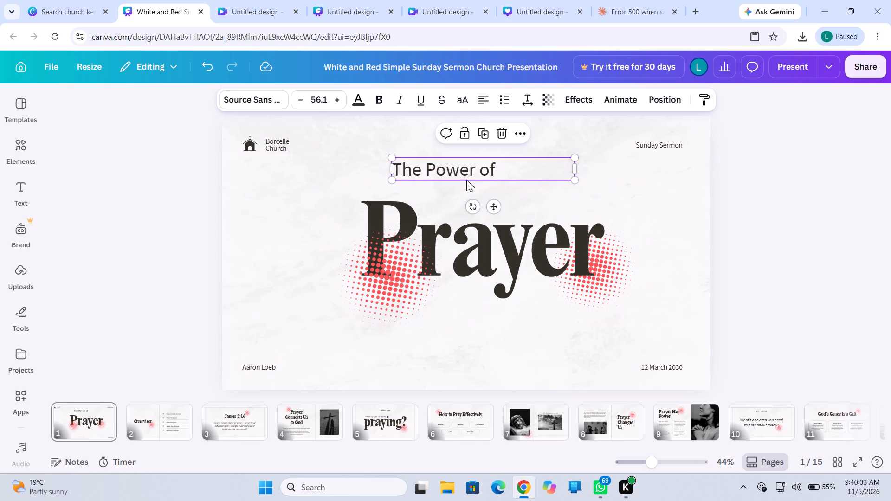
{"action": "left_click", "coordinate": [359, 187]}
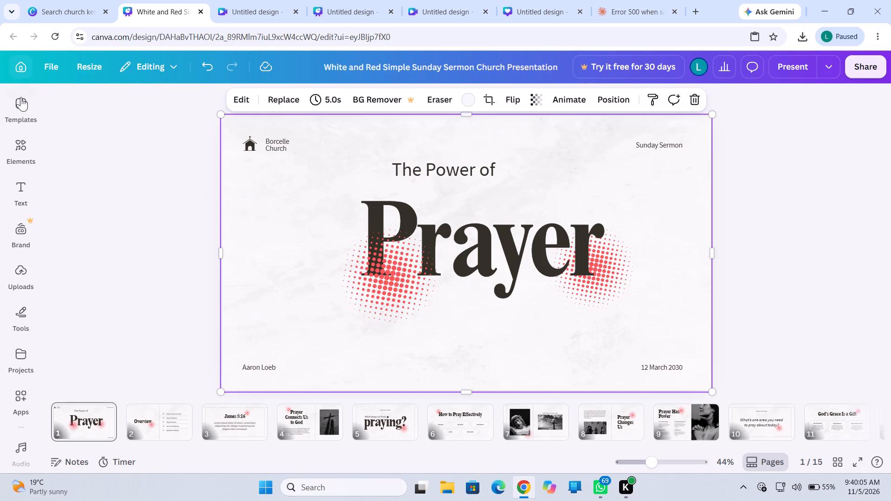
Browse the photo elements and add the trending photo of sunlight through dark tree leaves to page 1.
{"action": "left_click", "coordinate": [19, 146]}
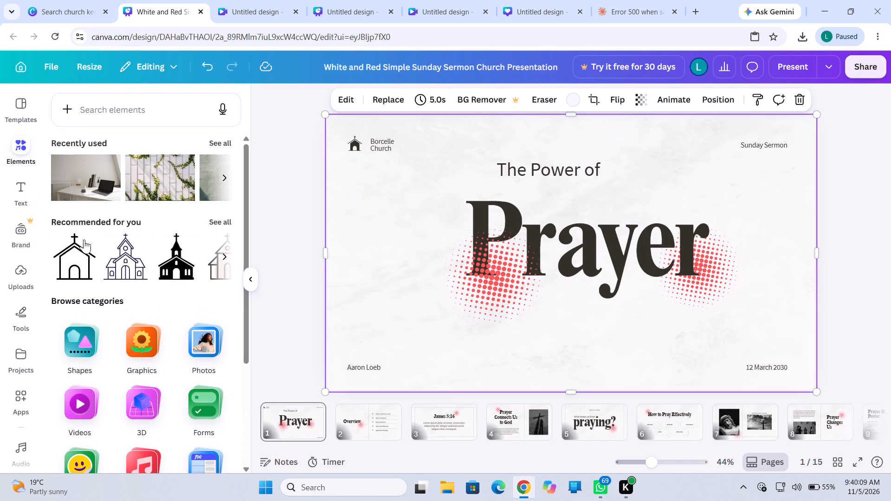
{"action": "scroll", "coordinate": [129, 280], "scroll_direction": "down", "scroll_amount": 6}
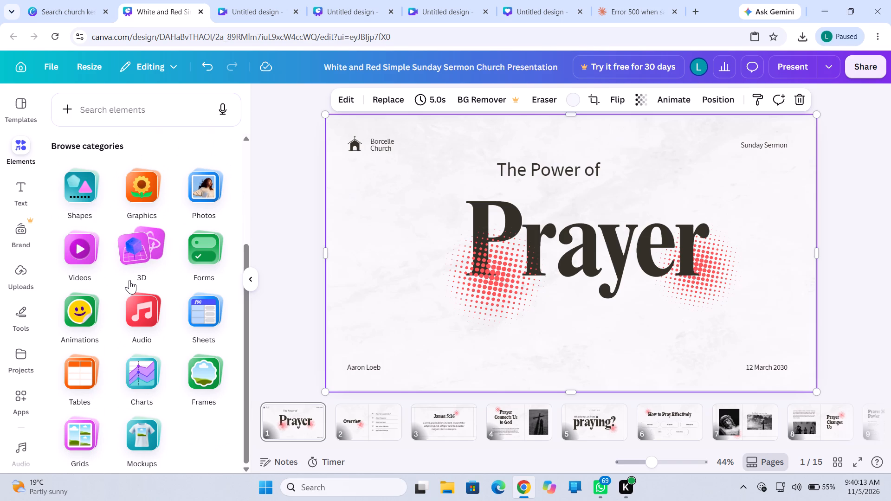
{"action": "scroll", "coordinate": [129, 280], "scroll_direction": "up", "scroll_amount": 8}
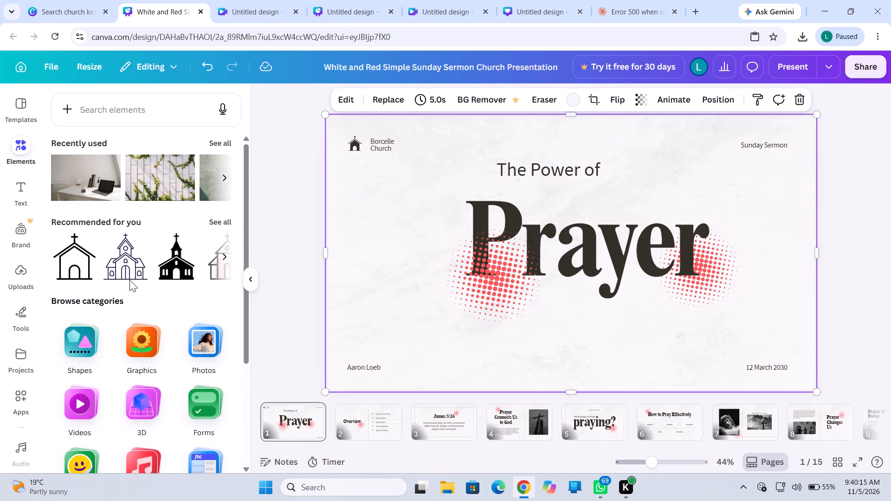
{"action": "scroll", "coordinate": [129, 280], "scroll_direction": "down", "scroll_amount": 1}
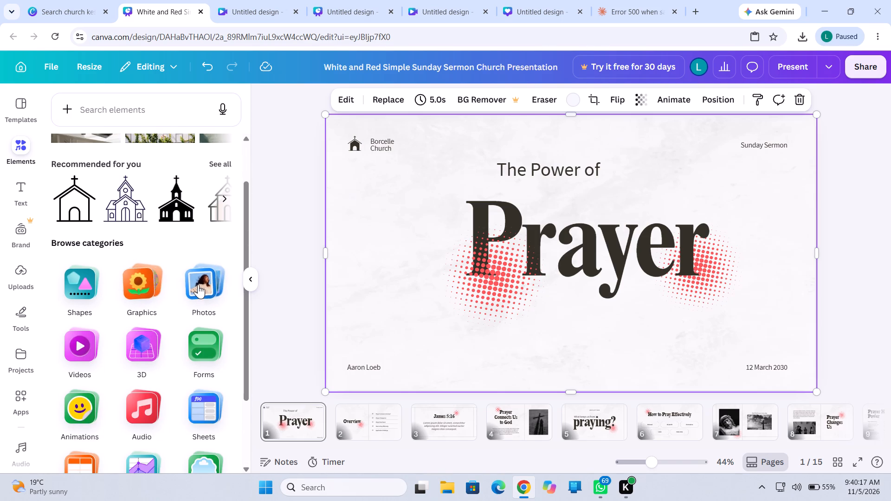
{"action": "left_click", "coordinate": [198, 284]}
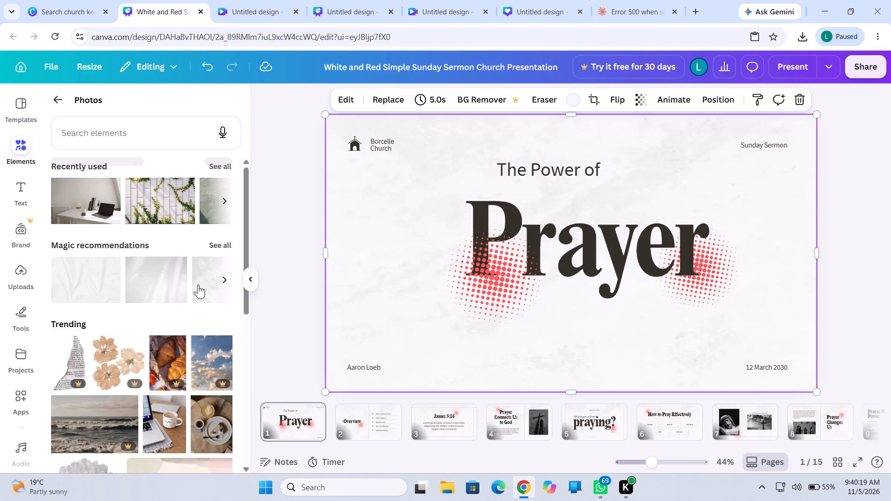
{"action": "scroll", "coordinate": [198, 284], "scroll_direction": "down", "scroll_amount": 3}
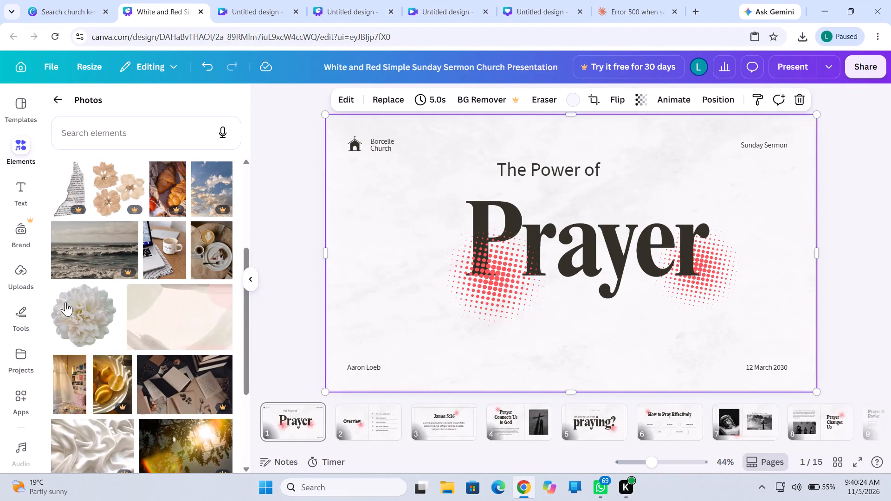
{"action": "scroll", "coordinate": [90, 299], "scroll_direction": "down", "scroll_amount": 4}
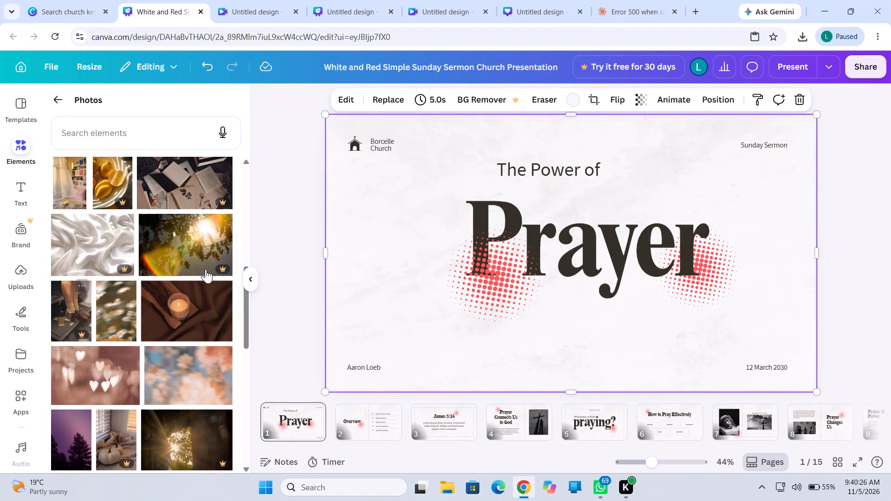
{"action": "left_click", "coordinate": [212, 253]}
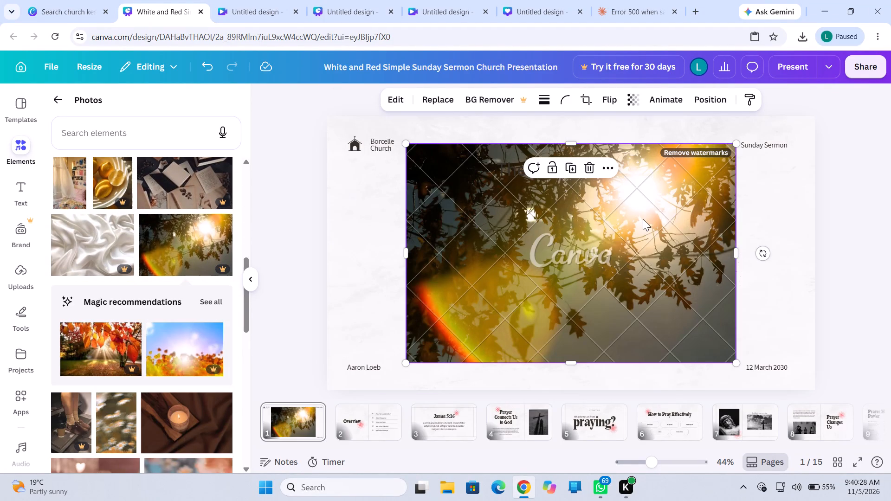
Send the sunlit leaves photo to the back, behind the title text and halftone circles.
{"action": "right_click", "coordinate": [643, 219]}
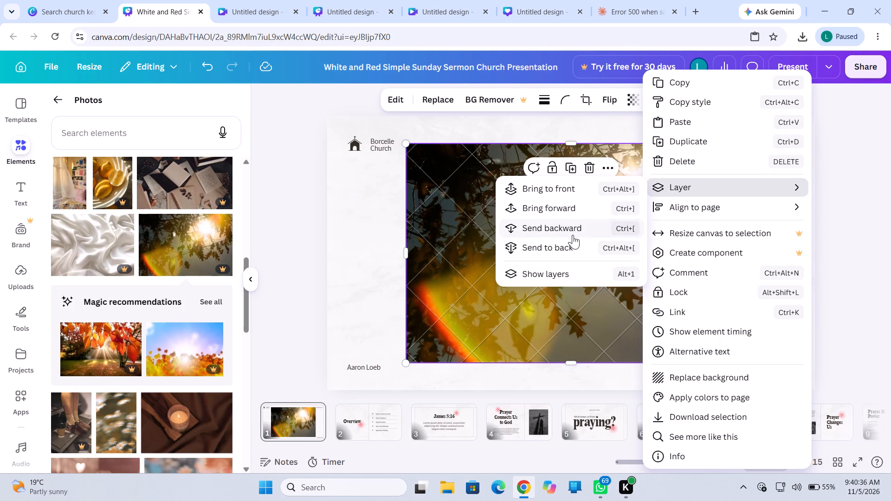
{"action": "left_click", "coordinate": [569, 247]}
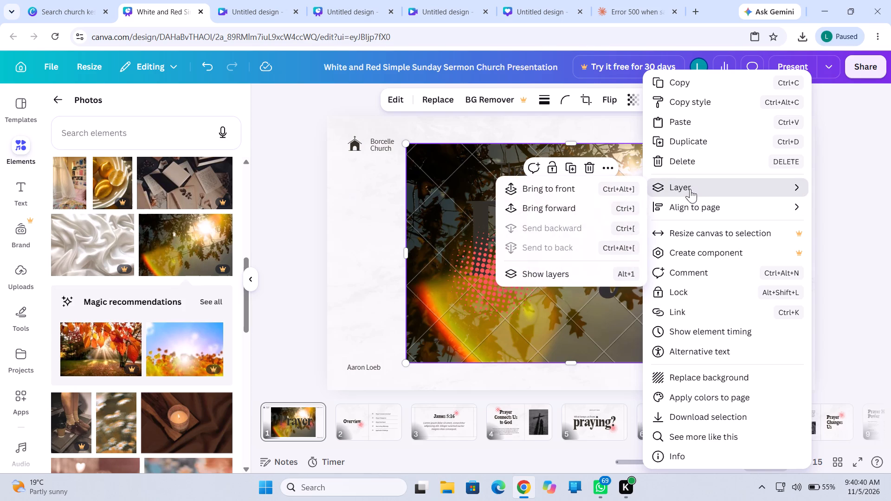
{"action": "left_click", "coordinate": [522, 310]}
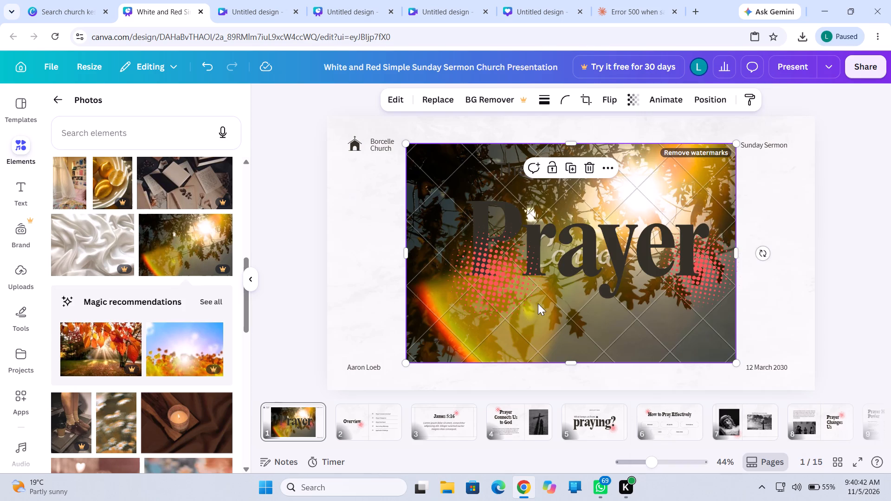
Shift the sunlit leaves photo slightly up and to the right behind the title on page 1.
{"action": "left_click_drag", "start_coordinate": [546, 311], "coordinate": [475, 329]}
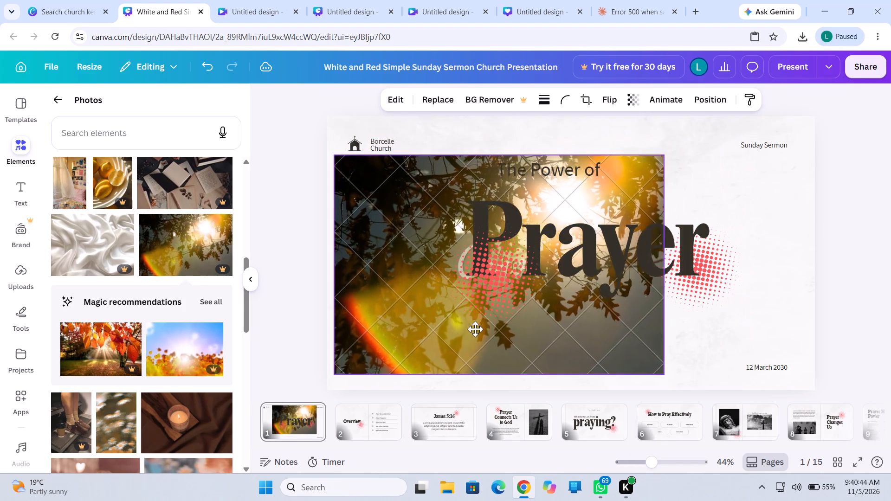
{"action": "left_click_drag", "start_coordinate": [475, 329], "coordinate": [644, 308]}
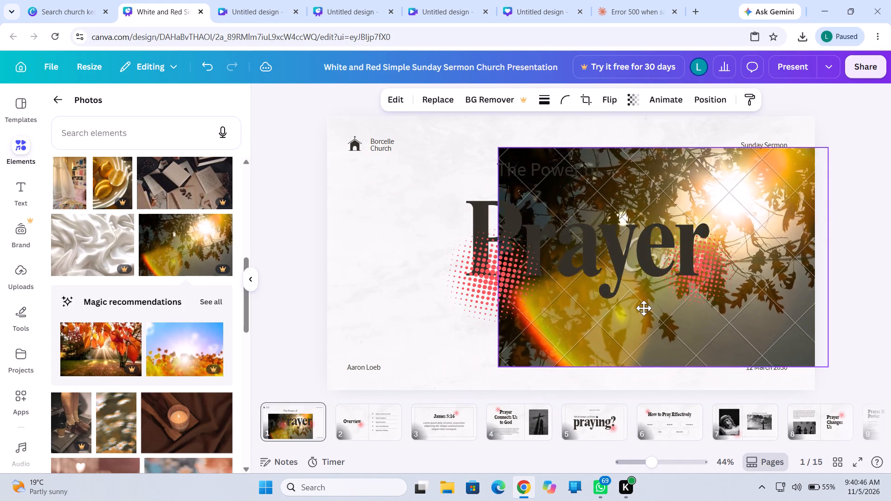
{"action": "left_click_drag", "start_coordinate": [644, 308], "coordinate": [566, 301]}
Recolour the word "Prayer" with the design's light blue #f4f6fc.
{"action": "triple_click", "coordinate": [568, 259]}
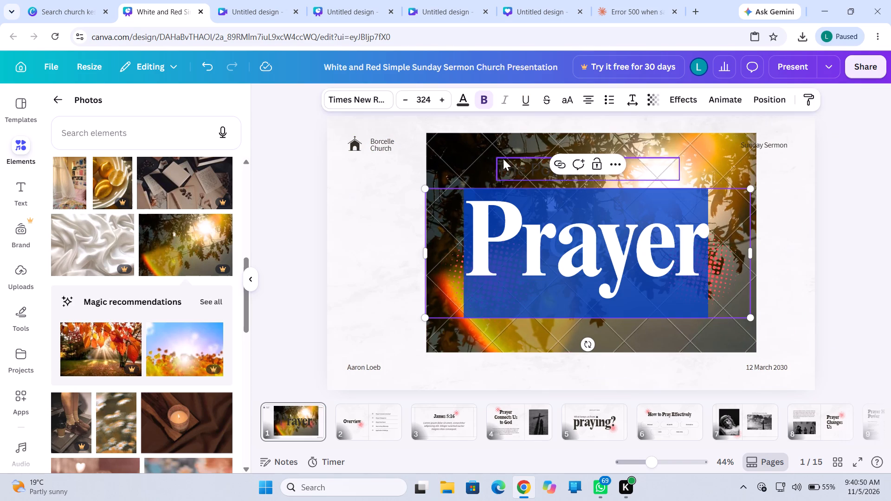
{"action": "left_click", "coordinate": [470, 102]}
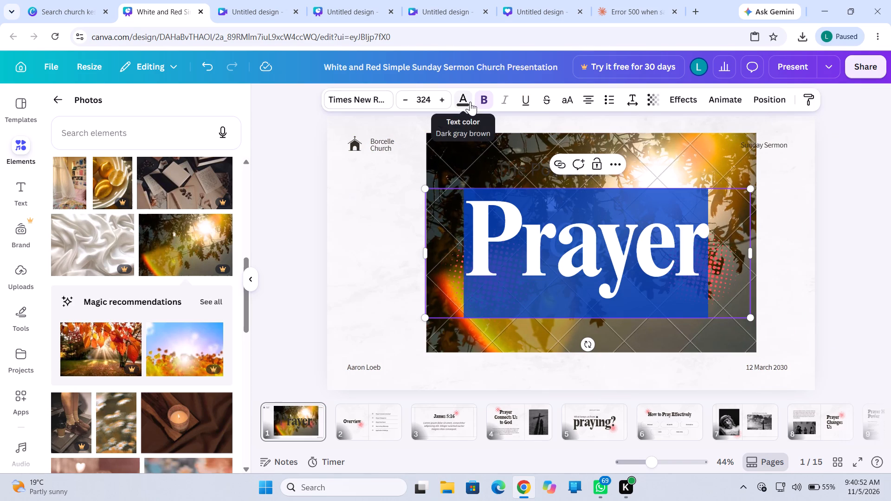
{"action": "left_click", "coordinate": [469, 103]}
{"action": "left_click", "coordinate": [470, 100]}
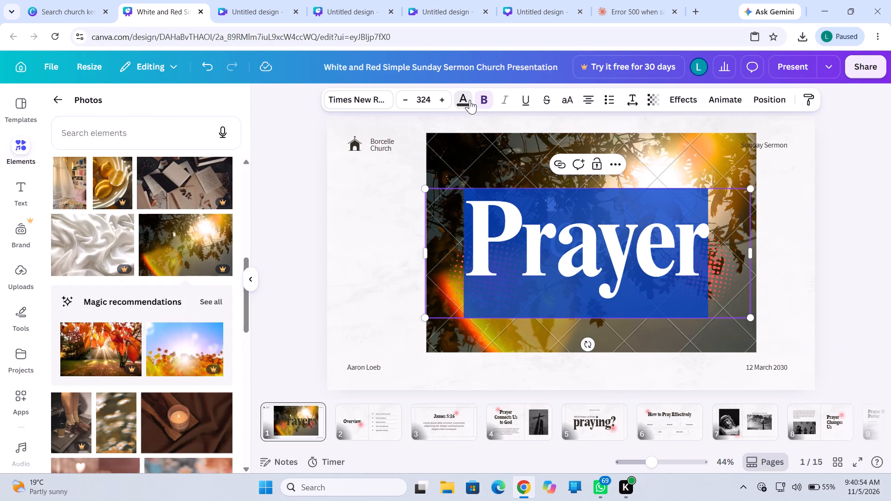
{"action": "left_click", "coordinate": [470, 100]}
{"action": "left_click", "coordinate": [470, 100]}
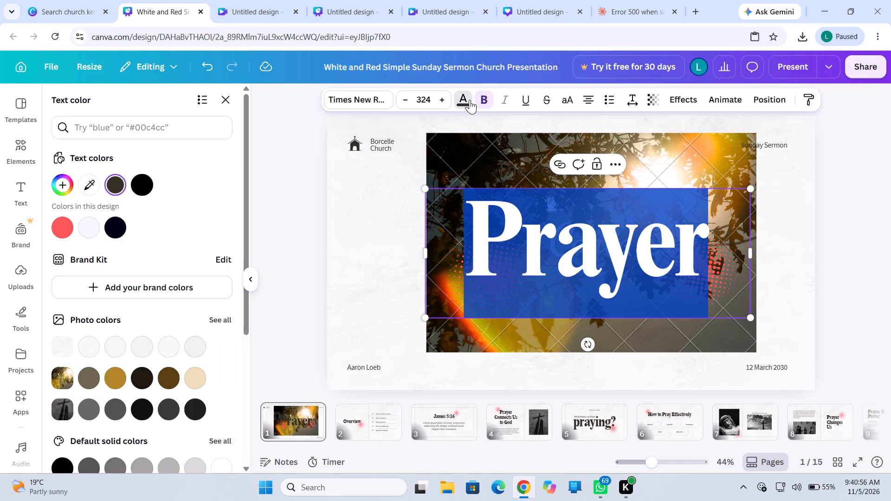
{"action": "left_click", "coordinate": [83, 238]}
{"action": "left_click", "coordinate": [94, 234]}
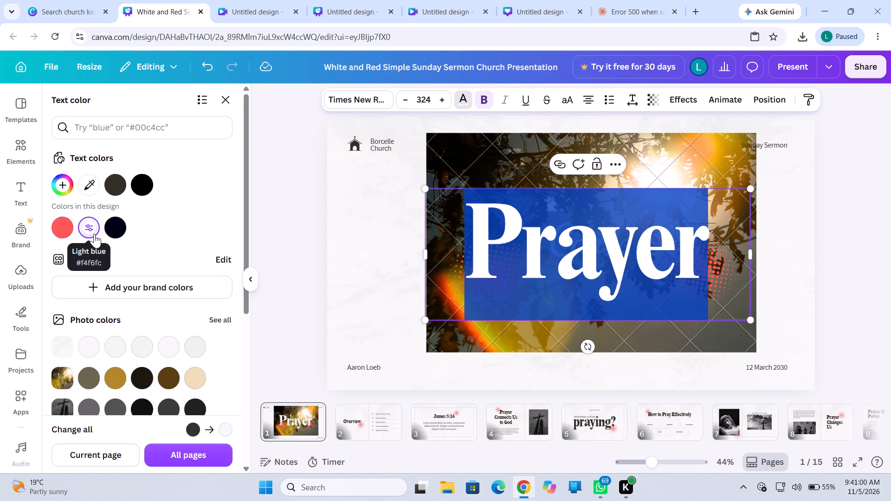
Nudge the word "Prayer" slightly to the right over the leaves photo.
{"action": "left_click", "coordinate": [497, 171]}
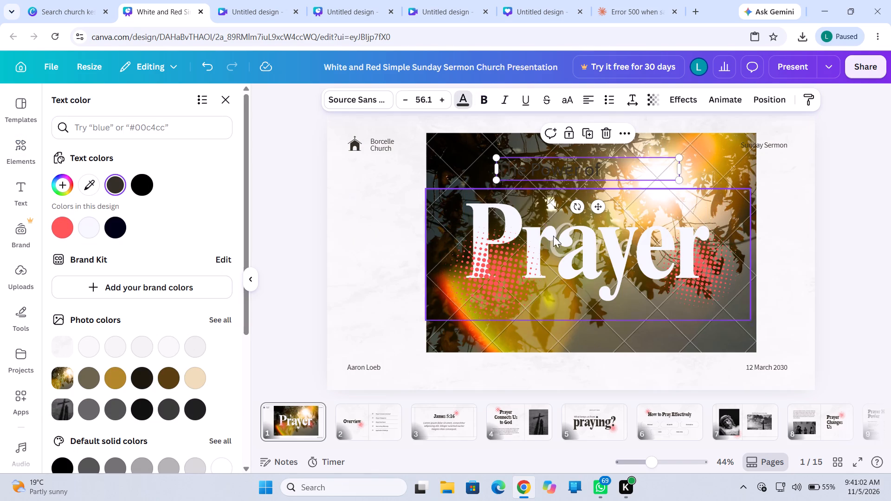
{"action": "left_click_drag", "start_coordinate": [580, 238], "coordinate": [591, 221]}
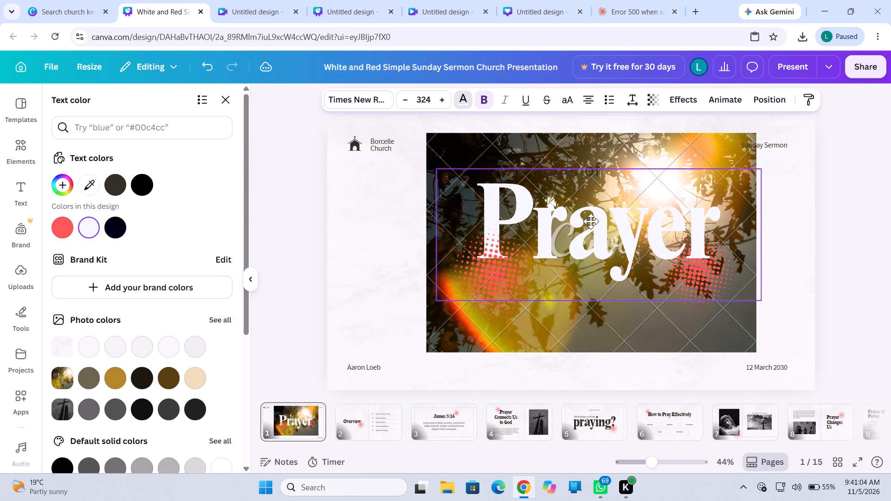
{"action": "left_click_drag", "start_coordinate": [591, 221], "coordinate": [585, 236]}
Recolour "The Power of" with the same light blue #f4f6fc as "Prayer".
{"action": "double_click", "coordinate": [539, 166]}
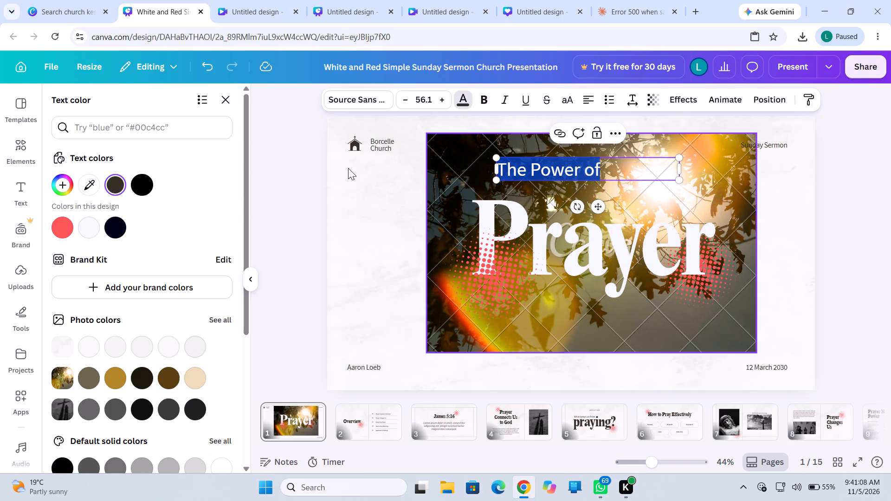
{"action": "left_click", "coordinate": [93, 230]}
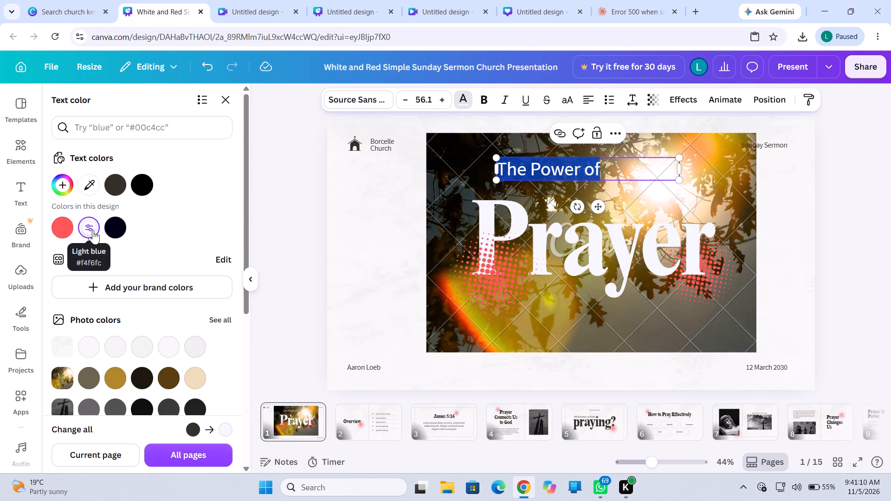
{"action": "left_click", "coordinate": [275, 250]}
Move the word "Prayer" slightly lower to leave more space beneath "The Power of".
{"action": "left_click", "coordinate": [414, 242]}
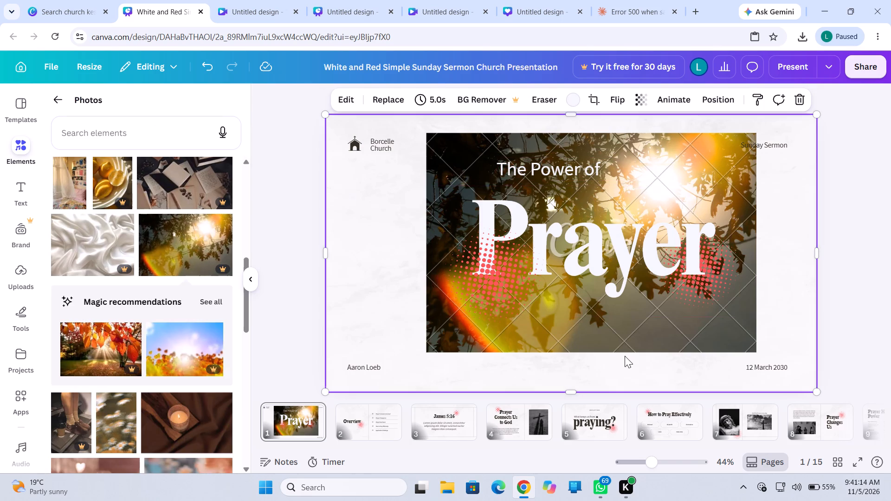
{"action": "left_click_drag", "start_coordinate": [594, 248], "coordinate": [583, 263]}
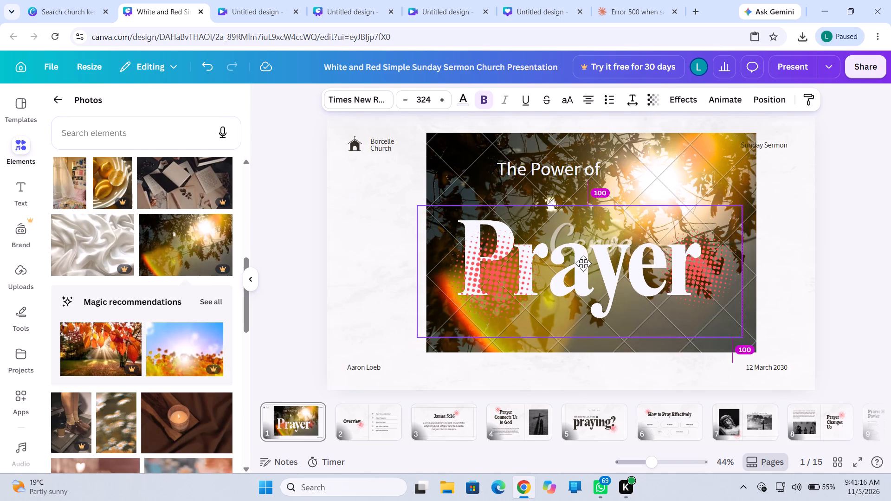
{"action": "left_click_drag", "start_coordinate": [583, 263], "coordinate": [591, 256]}
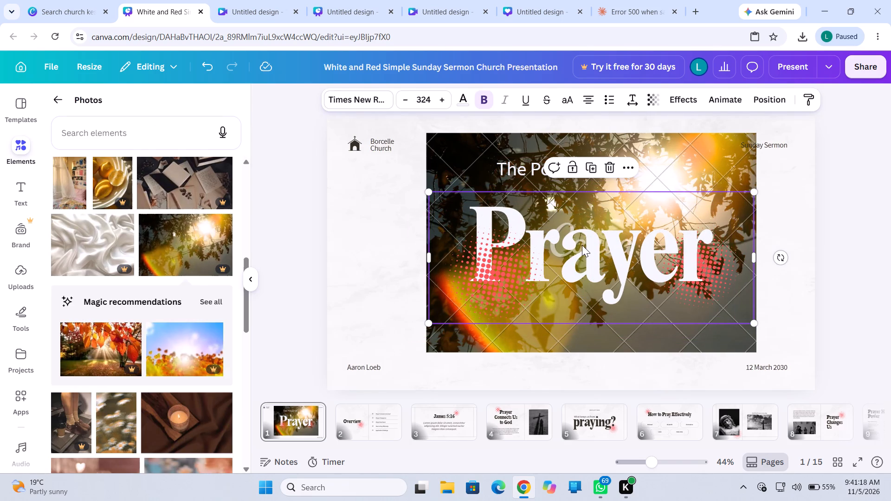
Stretch the sunlit leaves photo to span the full page width and reach the page's bottom edge.
{"action": "left_click", "coordinate": [449, 176]}
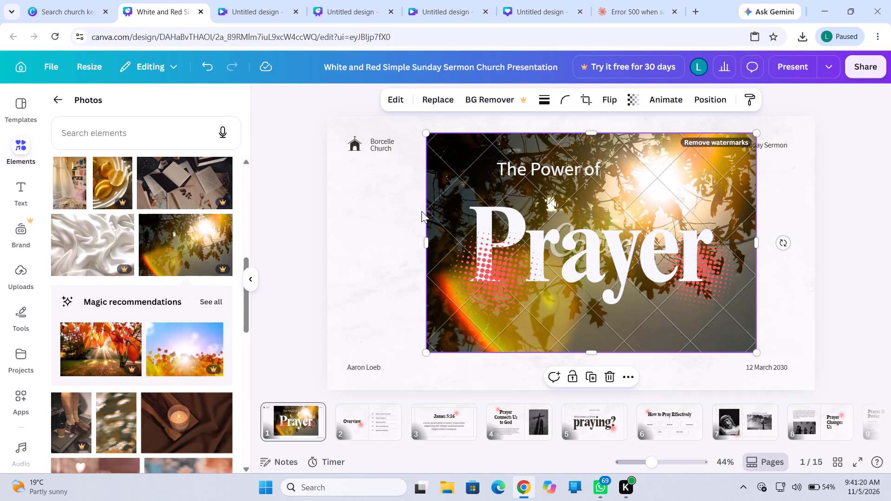
{"action": "left_click_drag", "start_coordinate": [426, 244], "coordinate": [324, 252]}
{"action": "left_click_drag", "start_coordinate": [542, 353], "coordinate": [543, 383]}
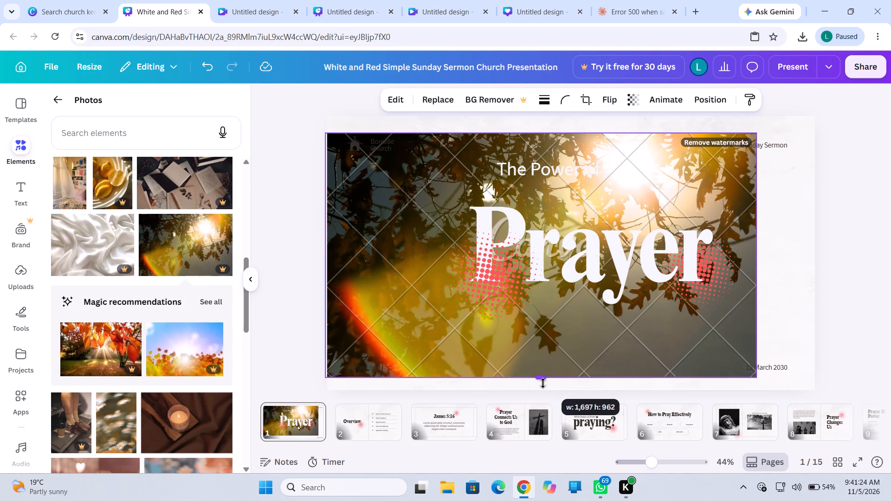
{"action": "left_click_drag", "start_coordinate": [543, 383], "coordinate": [546, 395]}
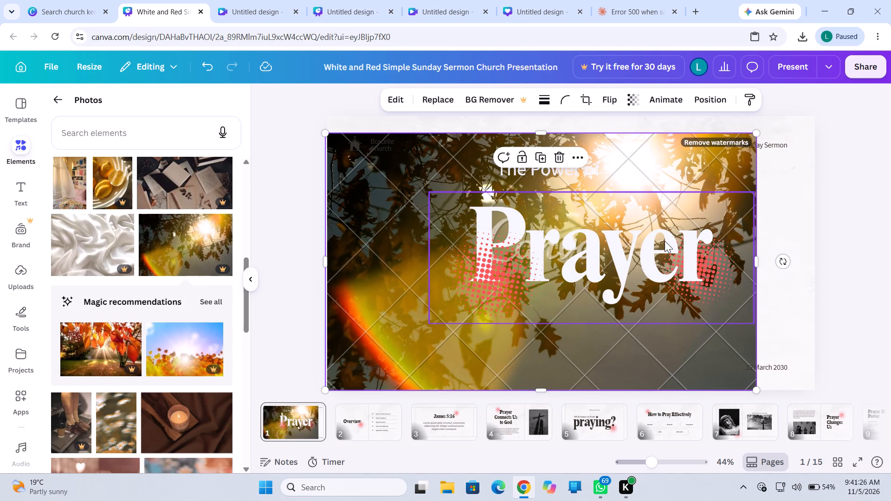
{"action": "left_click_drag", "start_coordinate": [756, 263], "coordinate": [791, 260]}
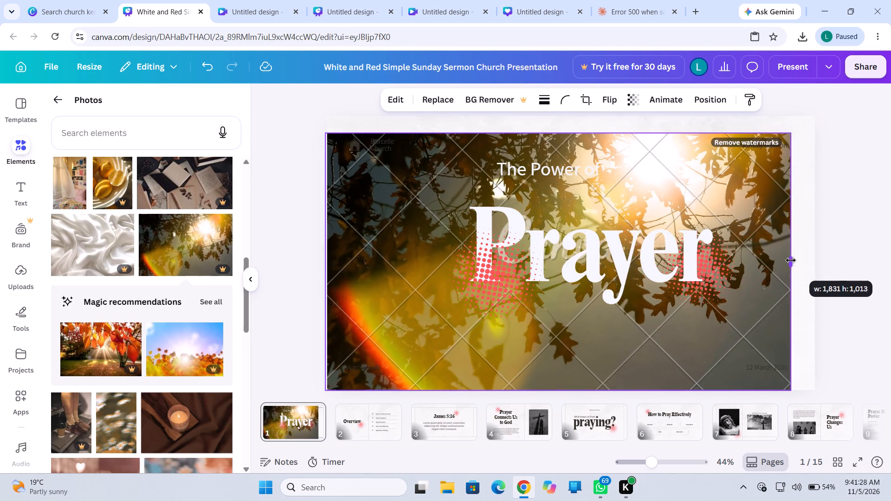
{"action": "left_click_drag", "start_coordinate": [791, 260], "coordinate": [820, 266]}
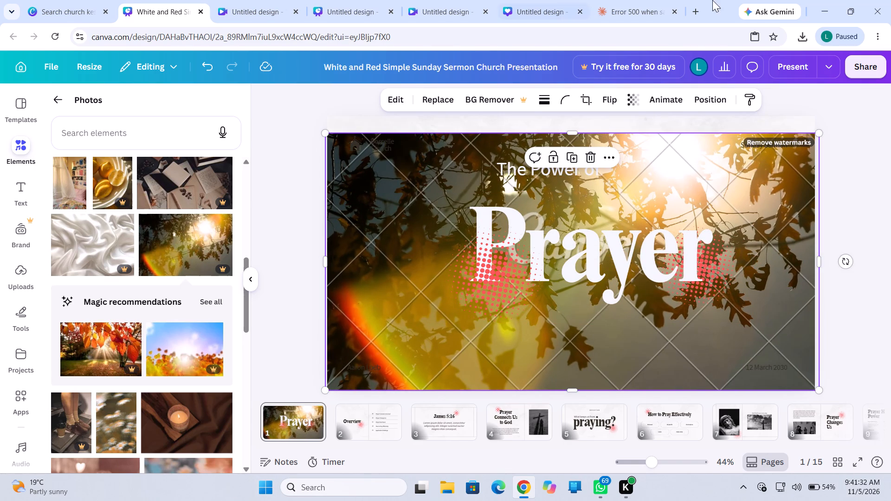
Add the photo of a lit candle on brown cloth to page 1.
{"action": "scroll", "coordinate": [186, 382], "scroll_direction": "down", "scroll_amount": 2}
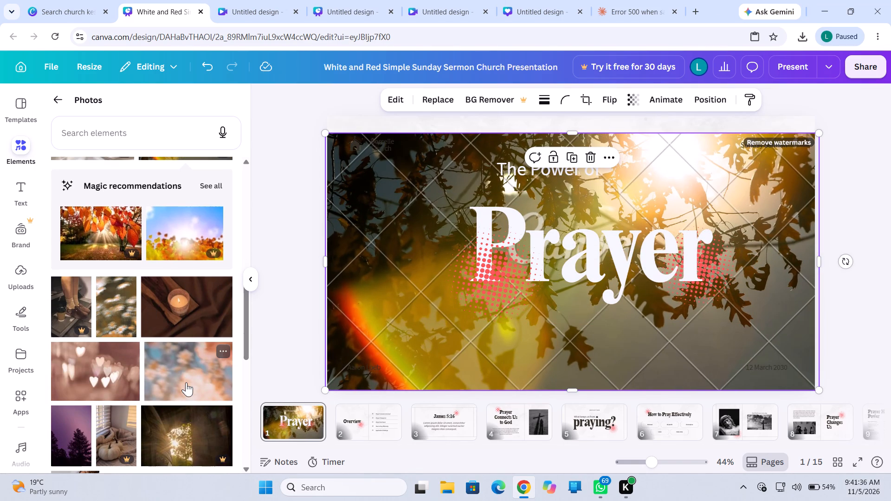
{"action": "left_click", "coordinate": [181, 322]}
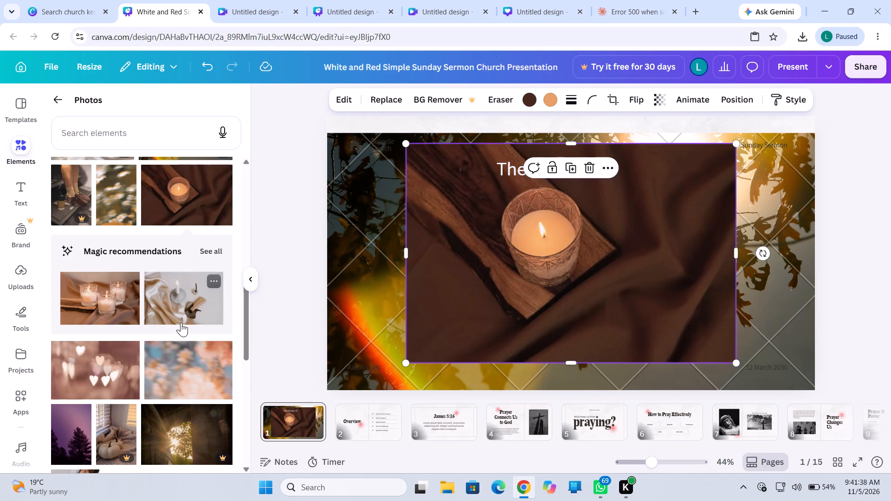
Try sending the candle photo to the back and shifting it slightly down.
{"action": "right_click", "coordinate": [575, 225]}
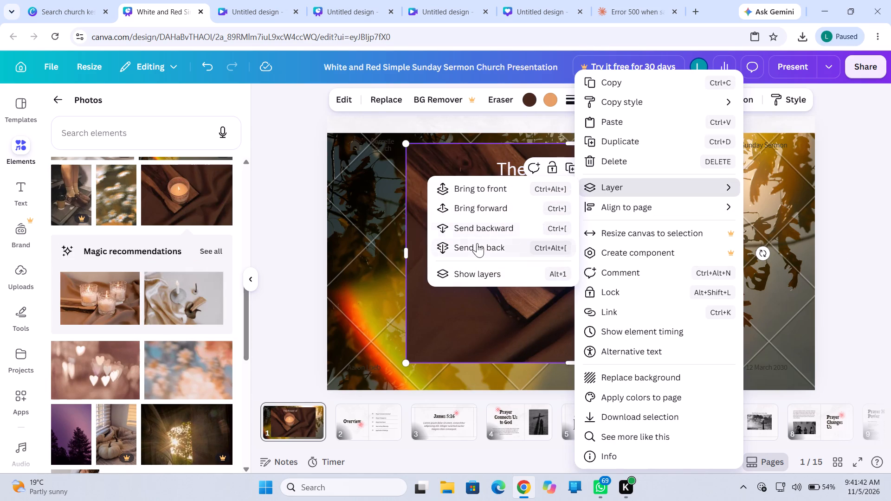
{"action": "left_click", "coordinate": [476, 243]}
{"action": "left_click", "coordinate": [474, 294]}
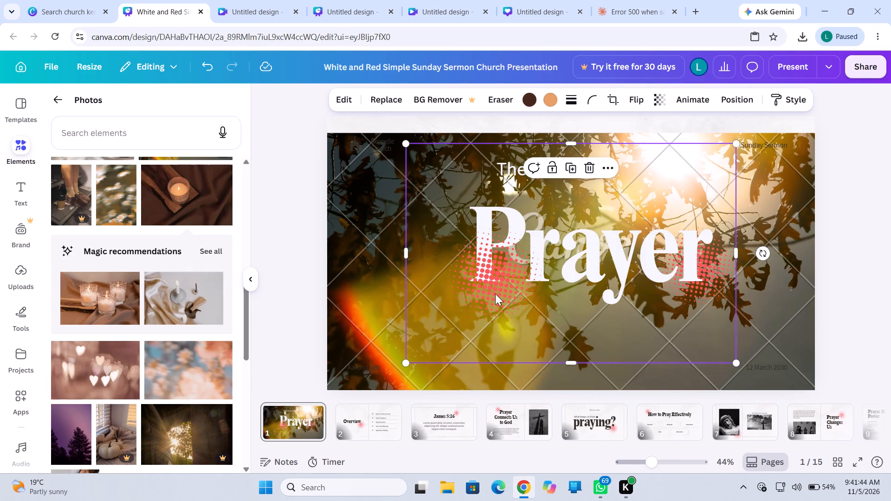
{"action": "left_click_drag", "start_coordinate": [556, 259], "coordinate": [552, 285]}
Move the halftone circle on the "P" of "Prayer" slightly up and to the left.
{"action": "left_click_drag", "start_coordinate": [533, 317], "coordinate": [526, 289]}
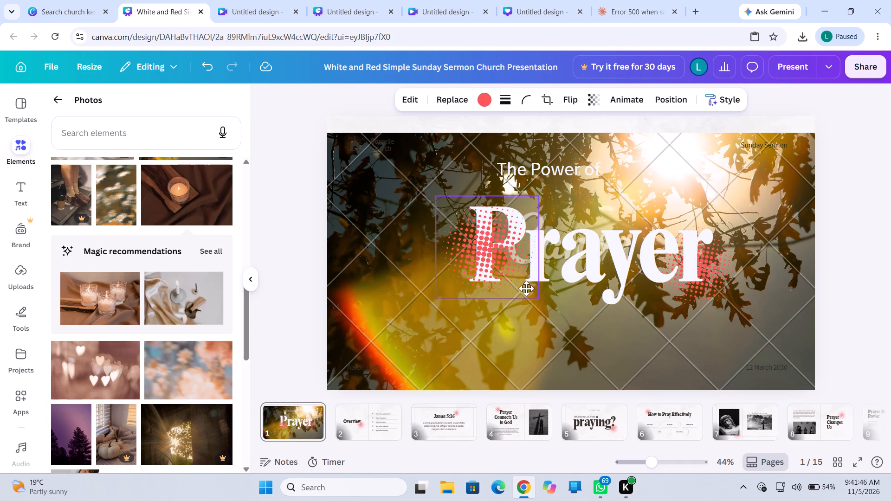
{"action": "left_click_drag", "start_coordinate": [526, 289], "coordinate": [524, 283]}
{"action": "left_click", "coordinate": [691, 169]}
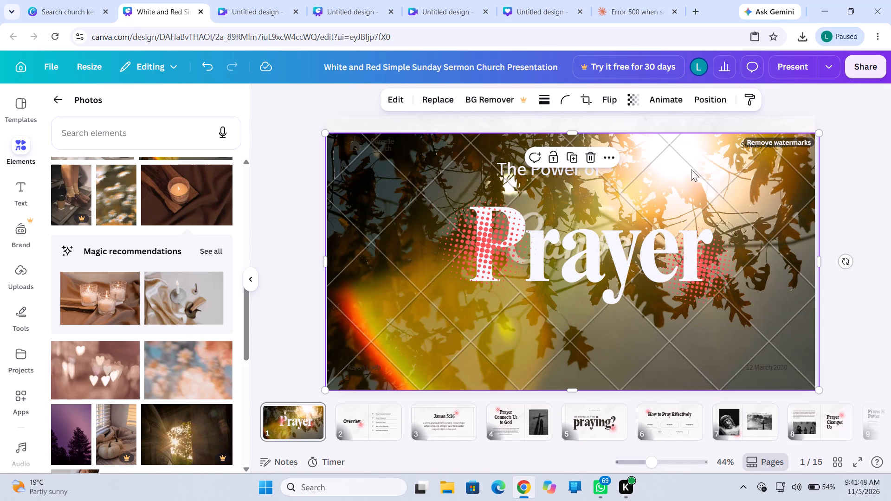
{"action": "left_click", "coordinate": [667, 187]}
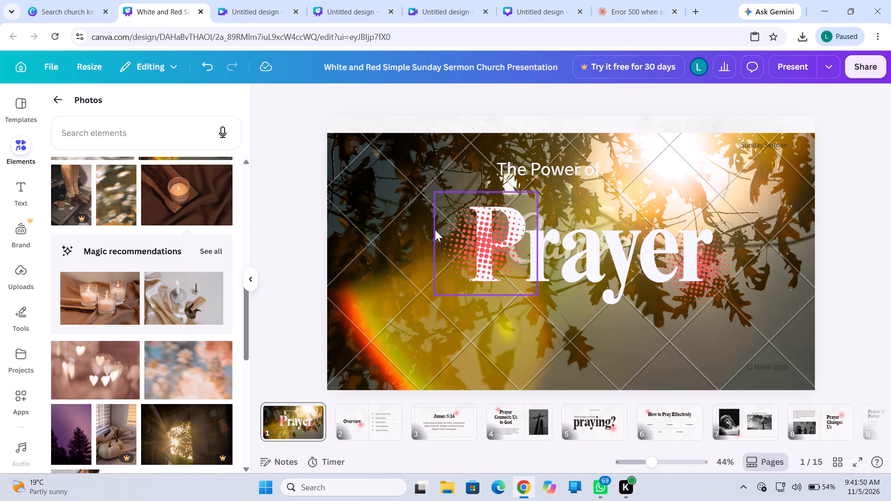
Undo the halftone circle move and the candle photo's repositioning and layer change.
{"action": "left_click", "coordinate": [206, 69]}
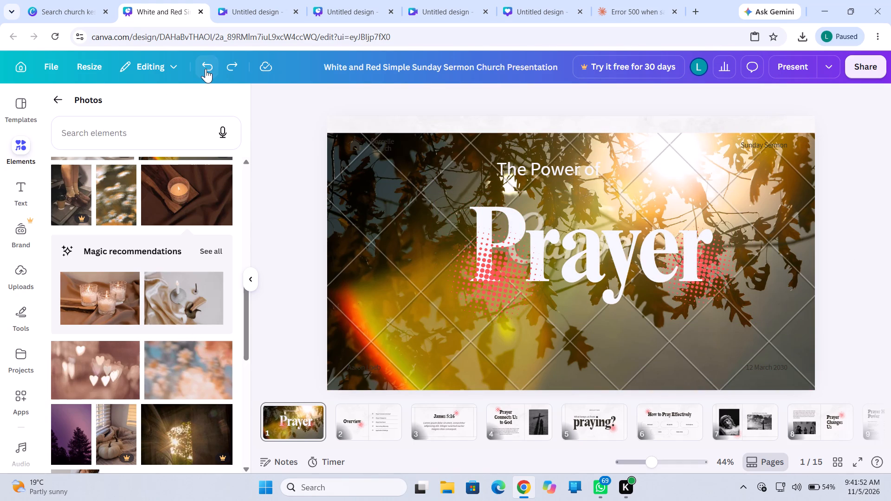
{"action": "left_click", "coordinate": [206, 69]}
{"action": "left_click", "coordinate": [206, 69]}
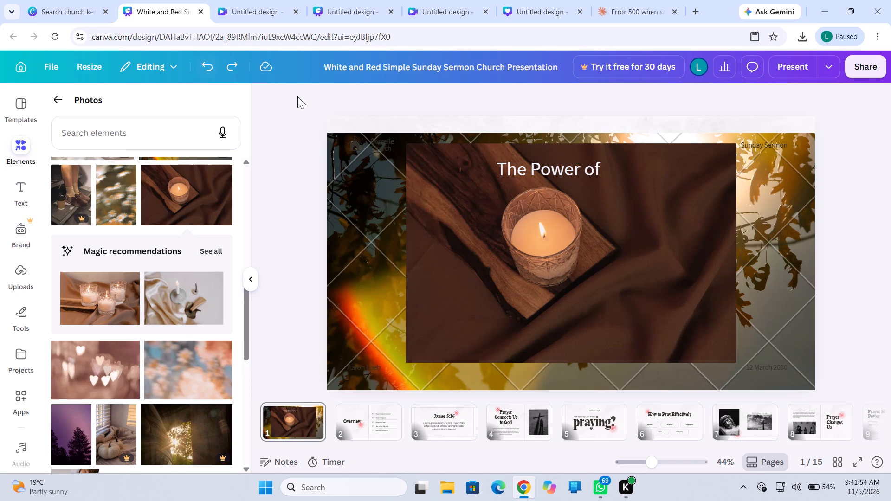
Layer the candle photo directly above the leaves photo, behind the title text and halftone circles.
{"action": "right_click", "coordinate": [530, 208]}
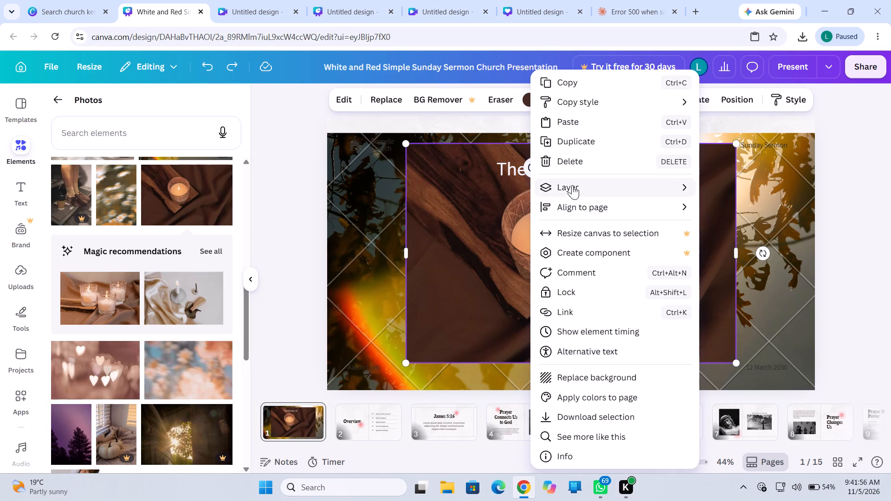
{"action": "left_click", "coordinate": [572, 185]}
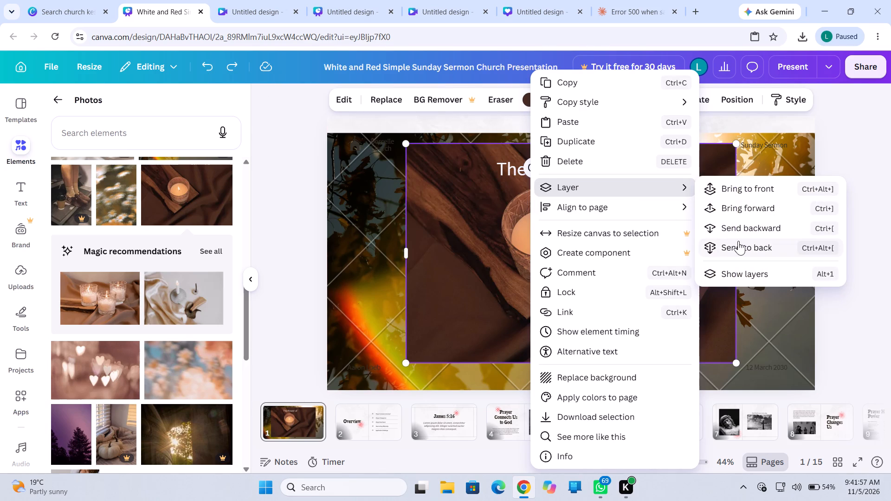
{"action": "left_click", "coordinate": [738, 241]}
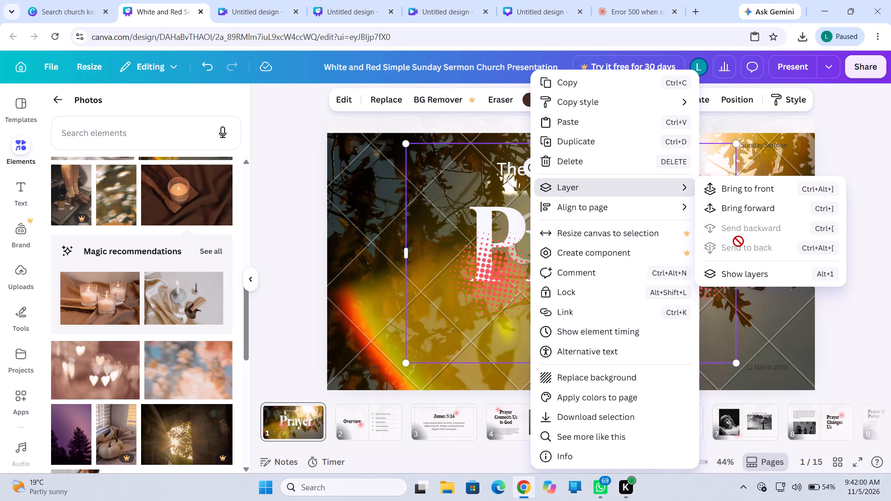
{"action": "left_click", "coordinate": [746, 207]}
{"action": "left_click", "coordinate": [457, 260]}
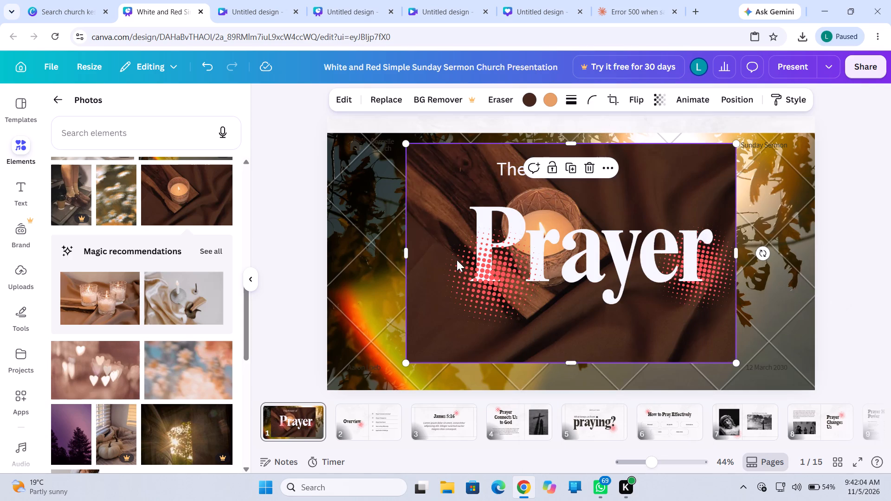
Resize the candle photo from both sides to about 1,139 wide by 864 high, framing the title with the leaves photo visible around it.
{"action": "left_click", "coordinate": [768, 240]}
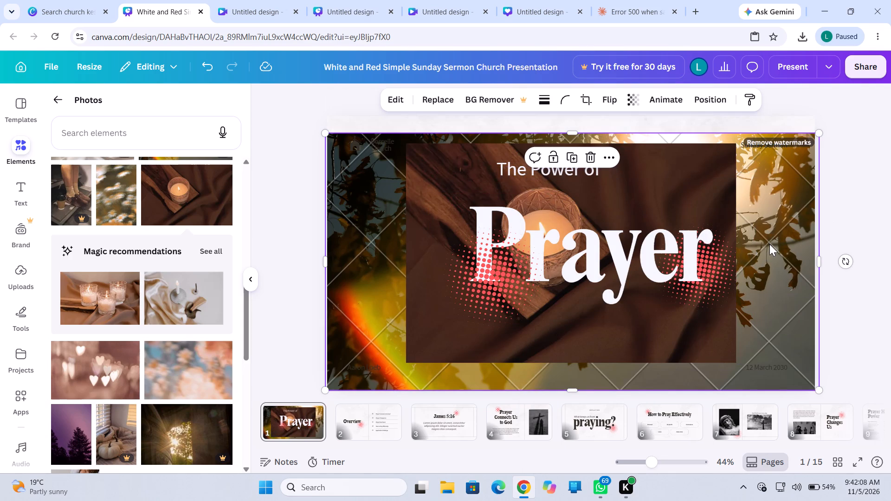
{"action": "left_click", "coordinate": [715, 217]}
{"action": "left_click", "coordinate": [674, 172]}
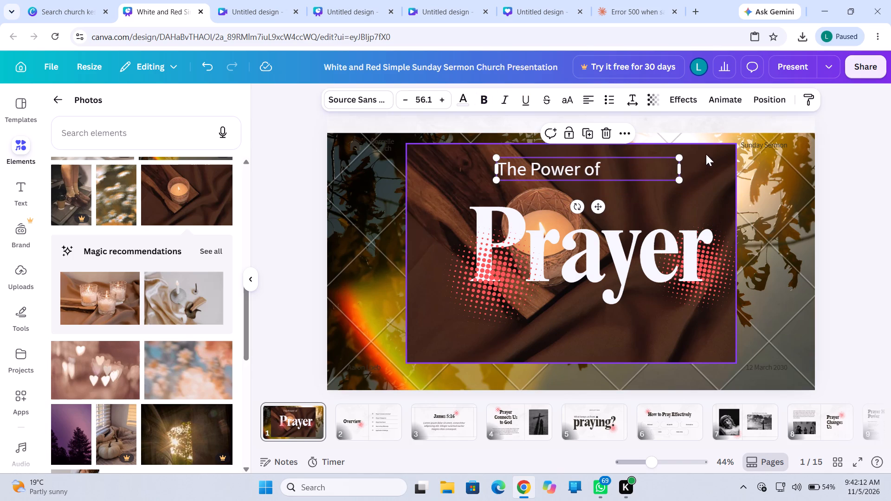
{"action": "left_click", "coordinate": [706, 154]}
{"action": "left_click_drag", "start_coordinate": [736, 251], "coordinate": [775, 246]}
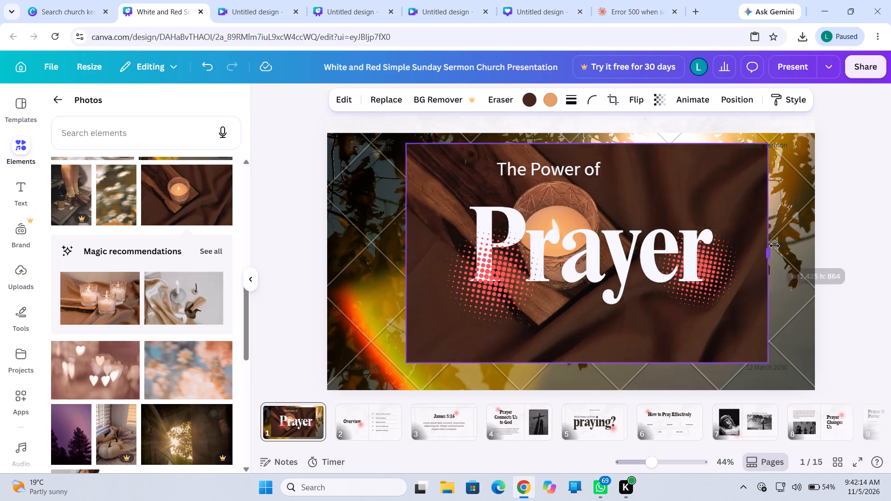
{"action": "left_click_drag", "start_coordinate": [775, 246], "coordinate": [811, 240]}
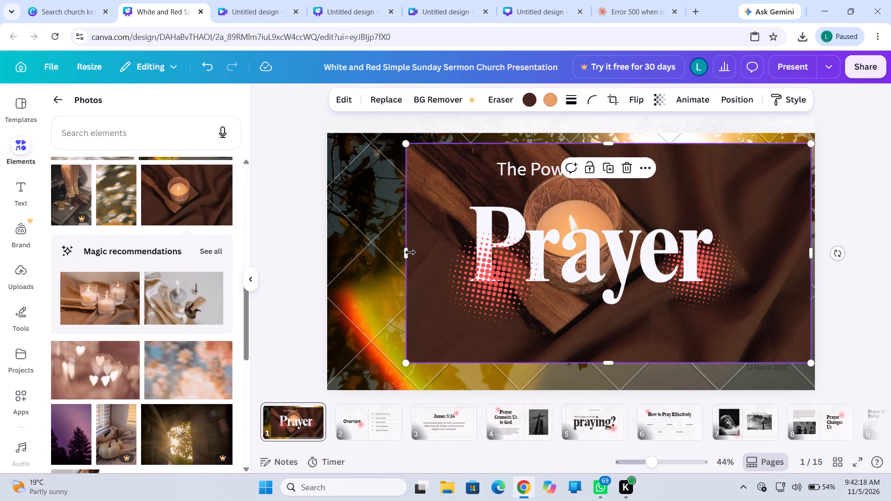
{"action": "left_click_drag", "start_coordinate": [409, 251], "coordinate": [349, 257]}
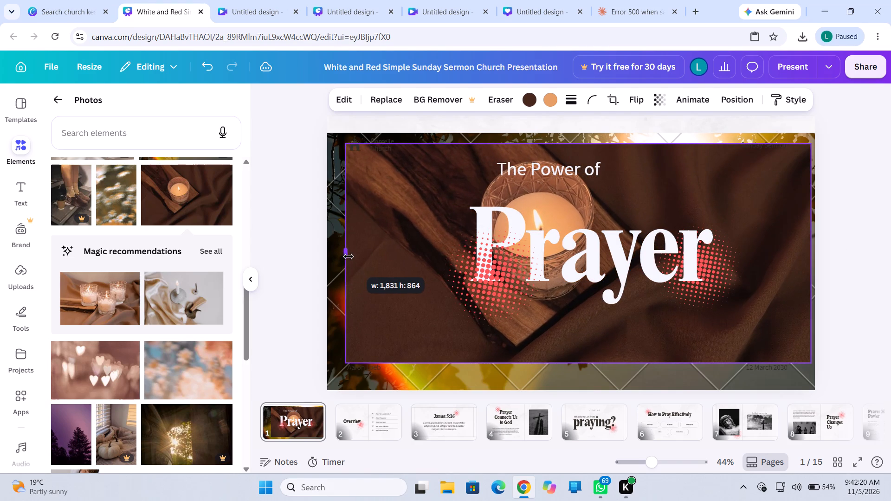
{"action": "left_click_drag", "start_coordinate": [349, 257], "coordinate": [455, 266]}
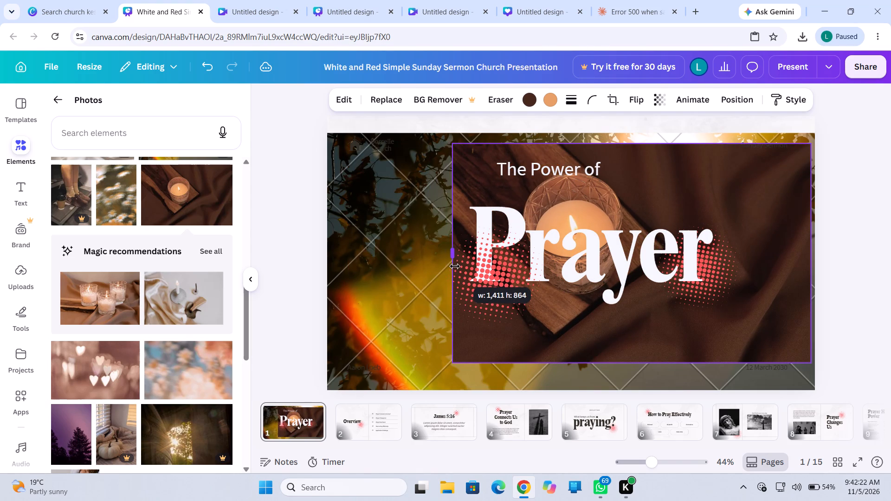
{"action": "left_click_drag", "start_coordinate": [455, 266], "coordinate": [445, 268]}
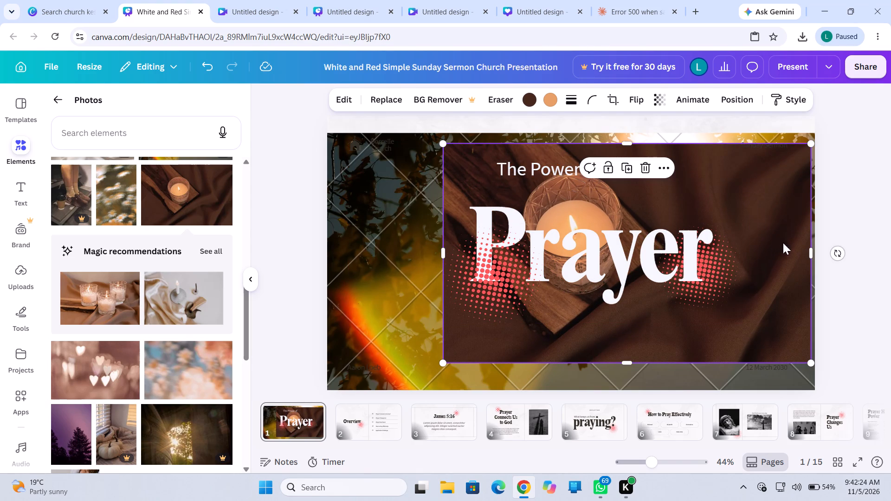
{"action": "left_click_drag", "start_coordinate": [812, 253], "coordinate": [733, 257]}
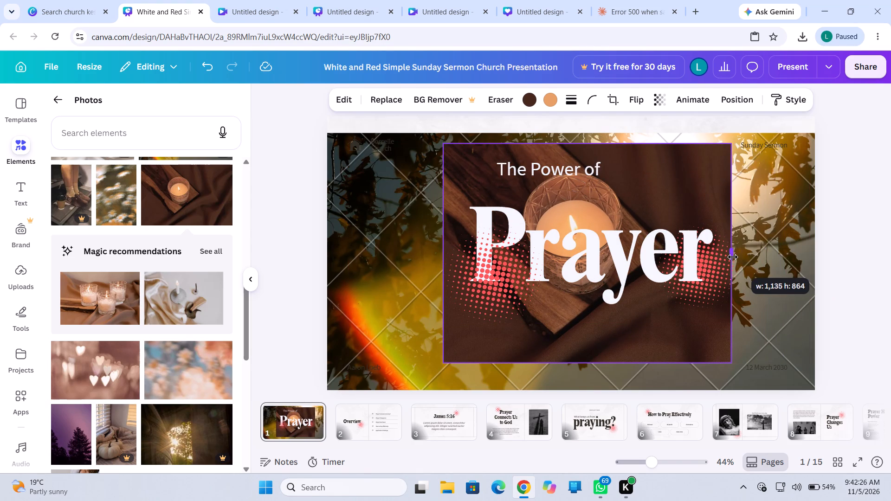
{"action": "left_click_drag", "start_coordinate": [733, 257], "coordinate": [733, 258]}
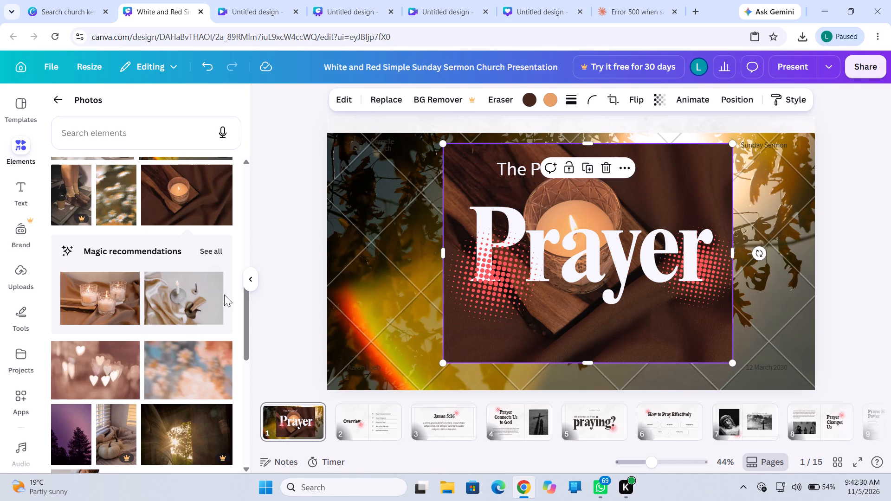
Add the photo of a white cloud in a teal sky to the title slide and send it to the back.
{"action": "scroll", "coordinate": [224, 295], "scroll_direction": "down", "scroll_amount": 5}
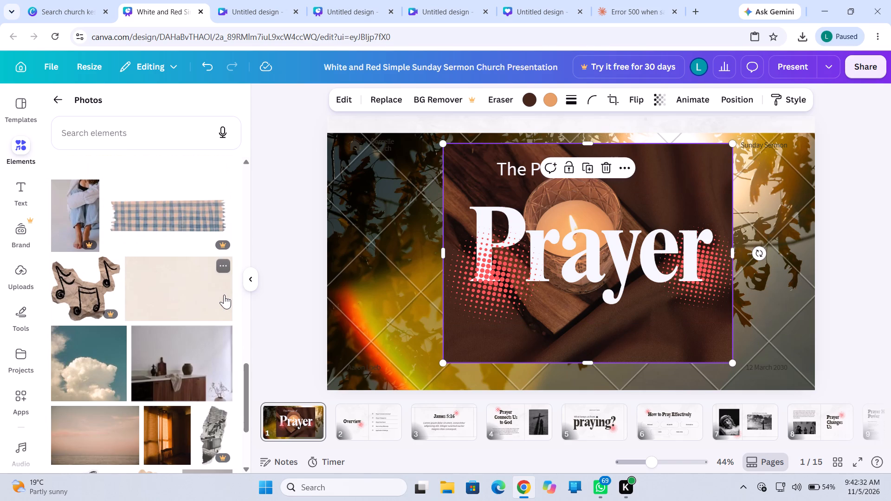
{"action": "left_click", "coordinate": [79, 360]}
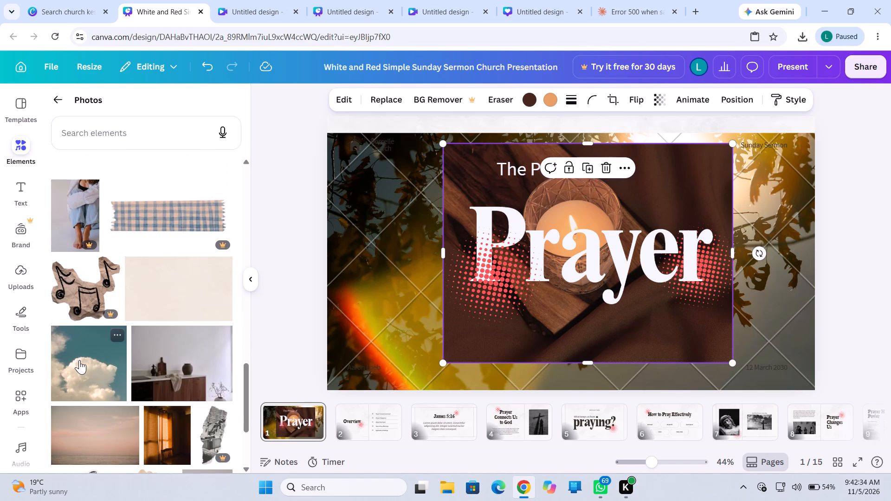
{"action": "right_click", "coordinate": [544, 250]}
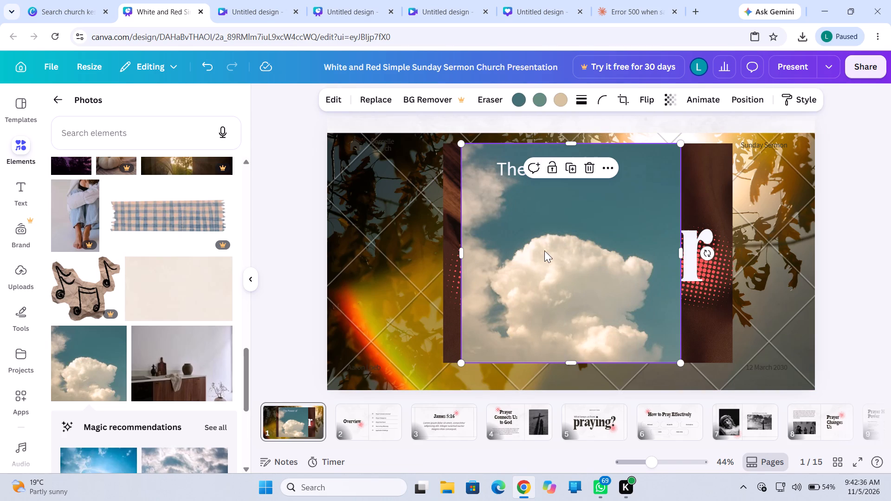
{"action": "left_click", "coordinate": [600, 181]}
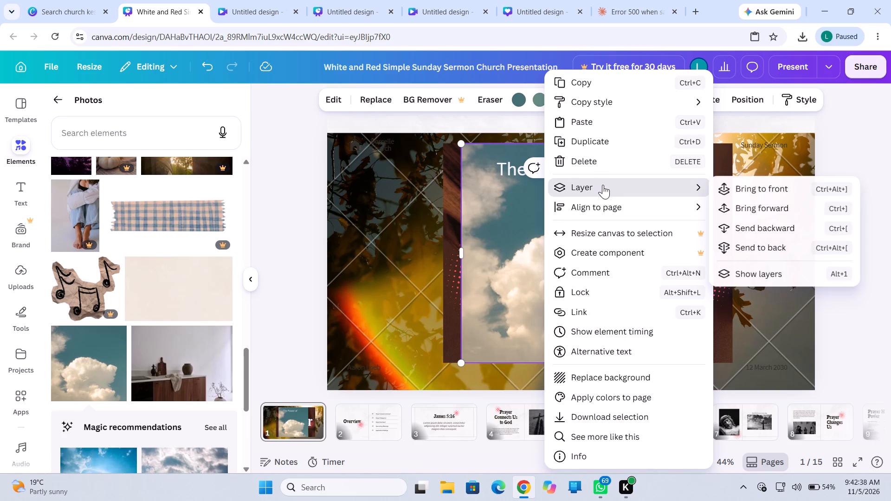
{"action": "left_click", "coordinate": [744, 242]}
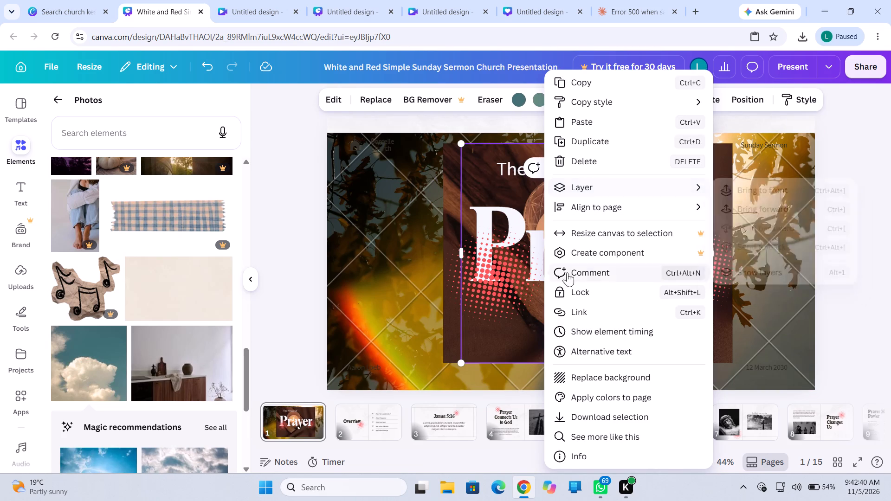
{"action": "left_click", "coordinate": [464, 279]}
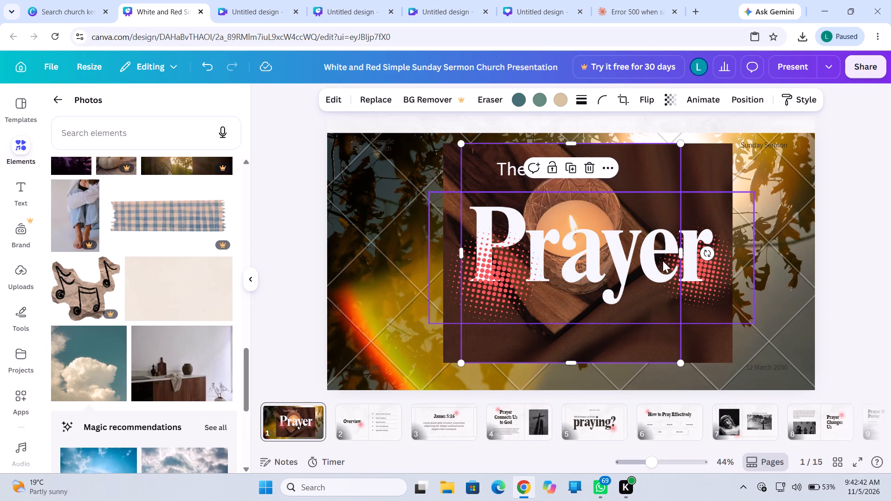
Widen the cloud photo toward the slide's right edge and bring it forward one layer, between the leaves and candle photos.
{"action": "left_click_drag", "start_coordinate": [684, 254], "coordinate": [807, 252]}
{"action": "right_click", "coordinate": [773, 252]}
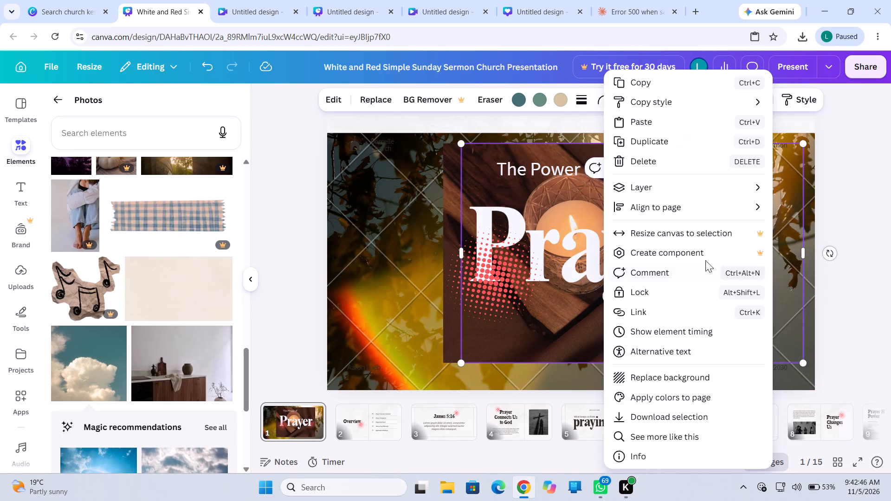
{"action": "left_click", "coordinate": [675, 186]}
{"action": "left_click", "coordinate": [533, 205]}
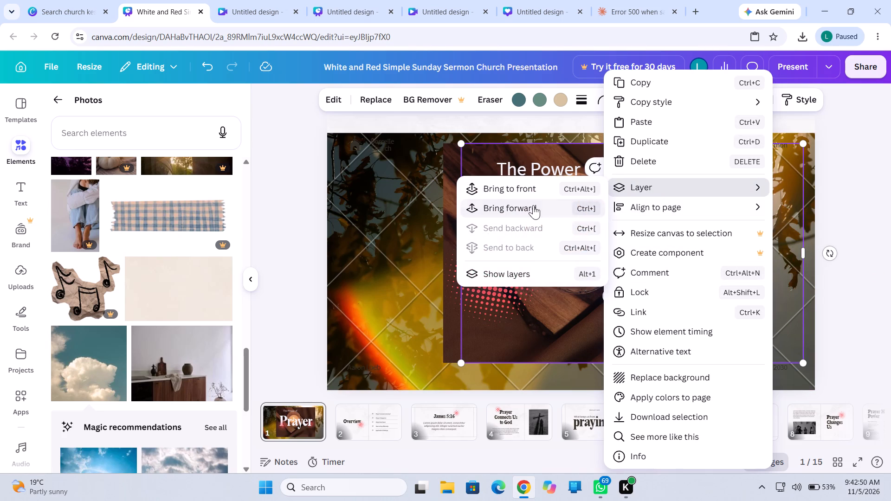
{"action": "left_click", "coordinate": [485, 329]}
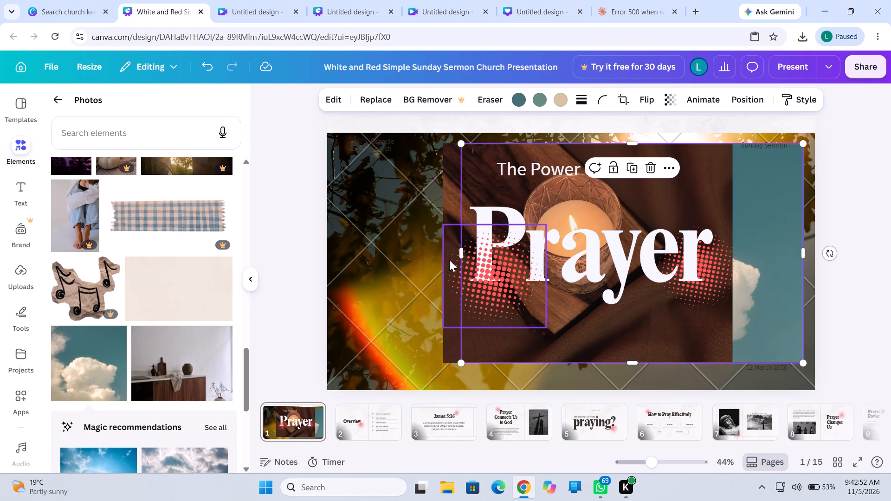
Stretch the cloud photo on all sides to nearly fill the slide, leaving a thin border of the leaves photo around it.
{"action": "left_click_drag", "start_coordinate": [465, 255], "coordinate": [439, 257]}
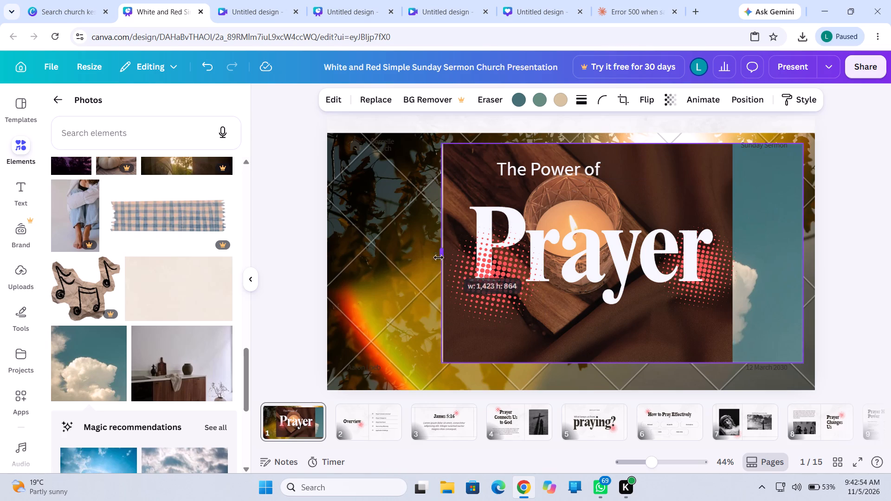
{"action": "left_click_drag", "start_coordinate": [439, 257], "coordinate": [341, 261]}
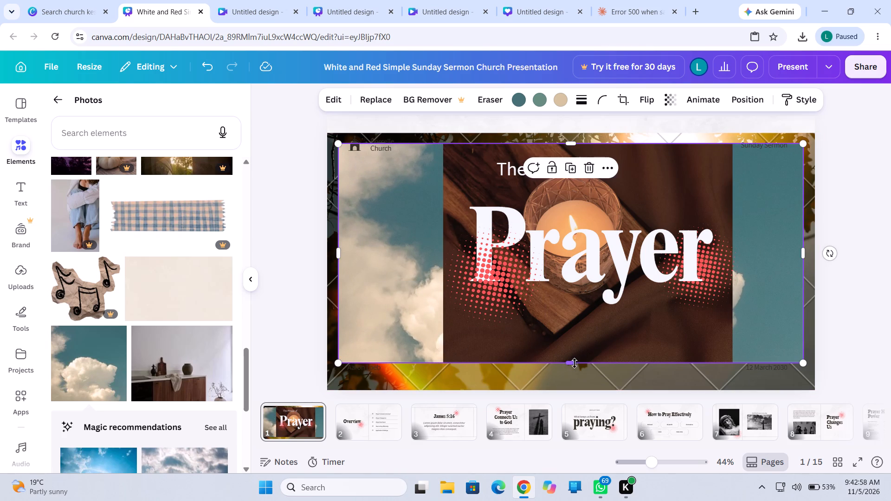
{"action": "left_click_drag", "start_coordinate": [575, 363], "coordinate": [581, 387]}
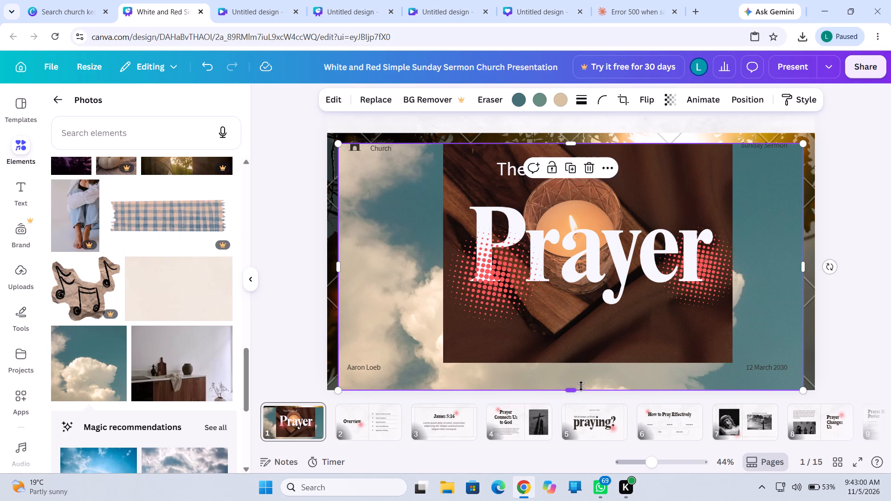
{"action": "left_click_drag", "start_coordinate": [571, 143], "coordinate": [572, 138]}
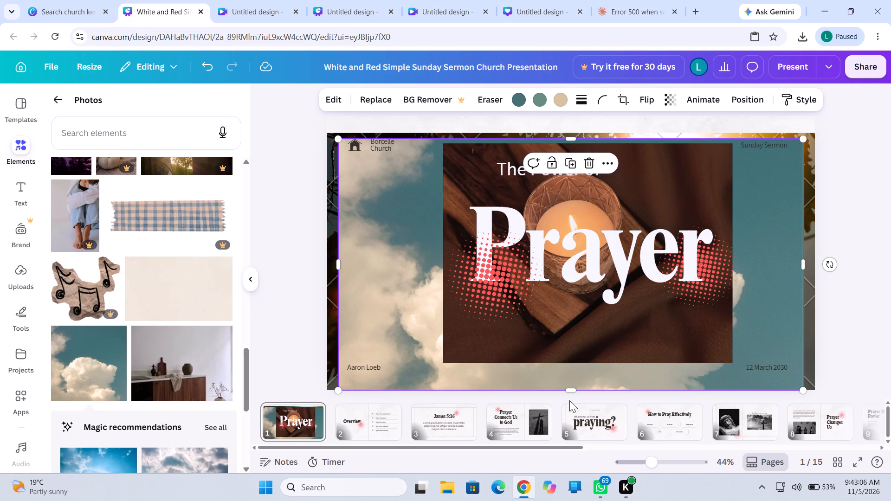
{"action": "left_click_drag", "start_coordinate": [572, 391], "coordinate": [572, 387]}
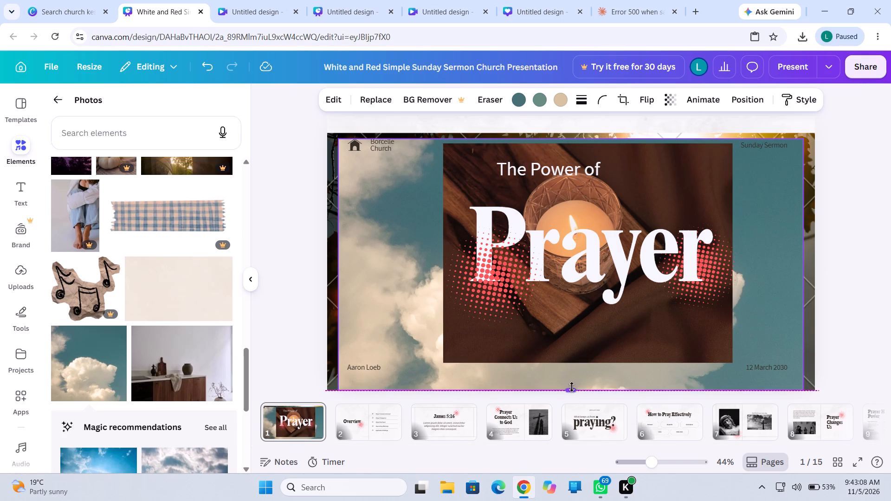
{"action": "left_click_drag", "start_coordinate": [572, 387], "coordinate": [574, 385]}
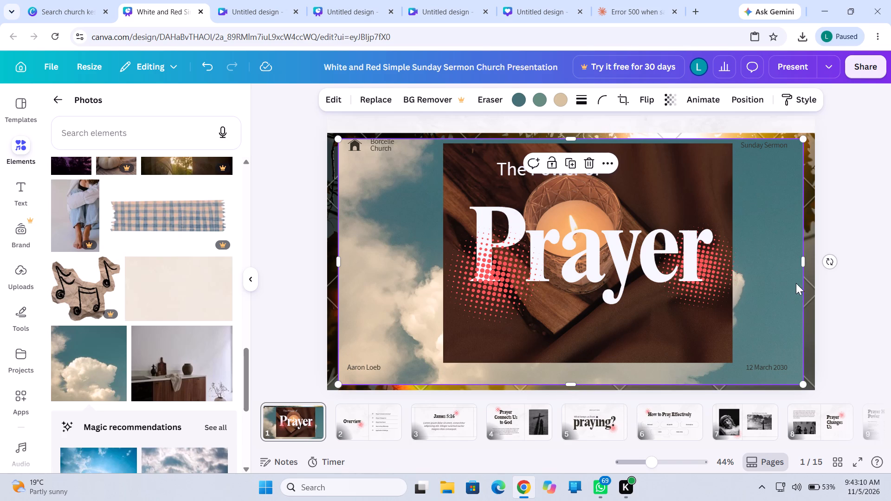
{"action": "left_click_drag", "start_coordinate": [803, 264], "coordinate": [808, 261]}
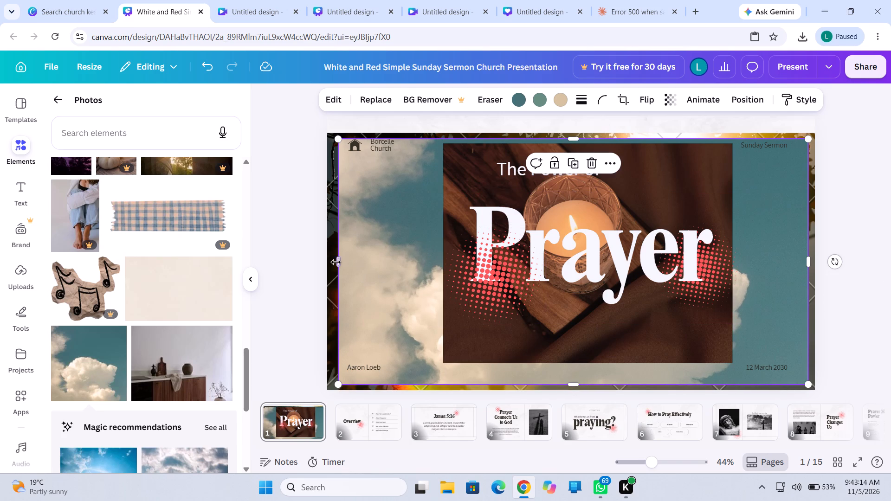
{"action": "left_click_drag", "start_coordinate": [336, 263], "coordinate": [339, 262]}
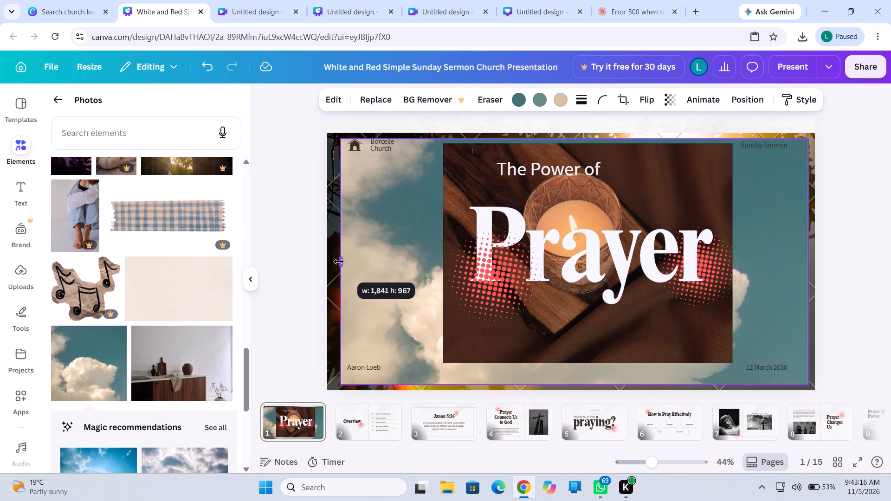
{"action": "left_click_drag", "start_coordinate": [339, 262], "coordinate": [332, 257]}
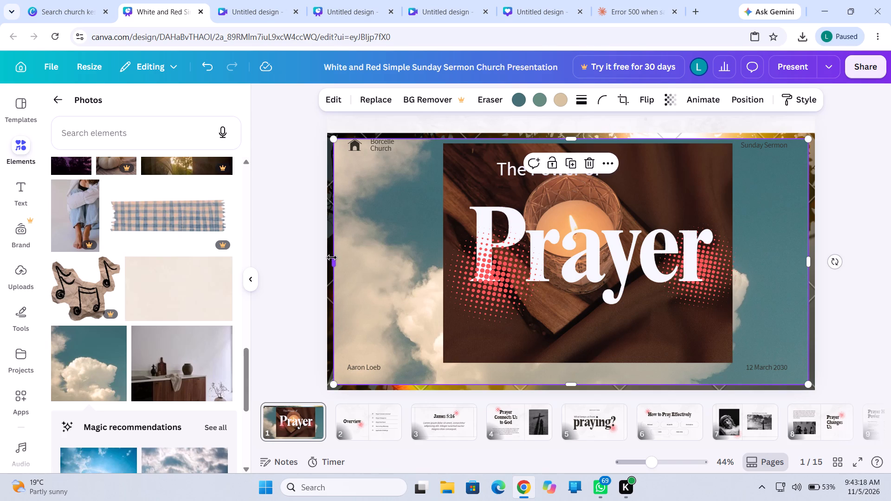
Trim the candle photo's top edge slightly downward, keeping it just above "The Power of".
{"action": "left_click", "coordinate": [483, 258]}
{"action": "left_click", "coordinate": [487, 167]}
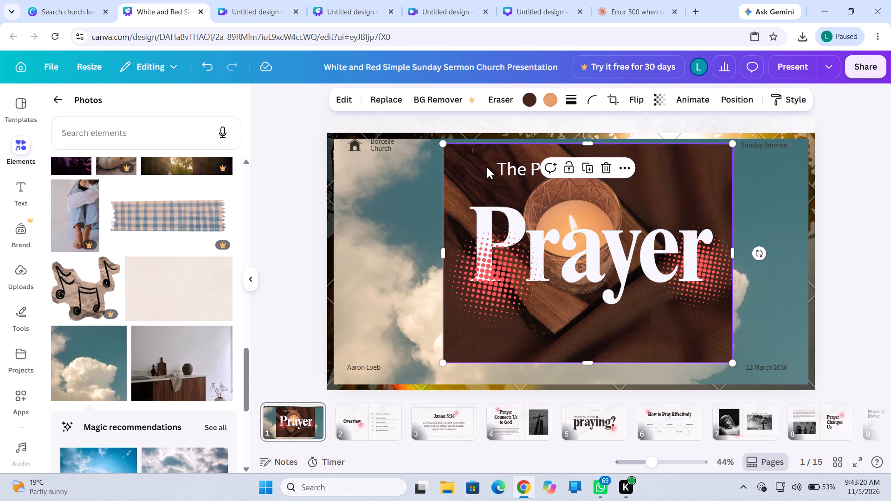
{"action": "left_click", "coordinate": [442, 250]}
{"action": "left_click_drag", "start_coordinate": [587, 143], "coordinate": [589, 150]}
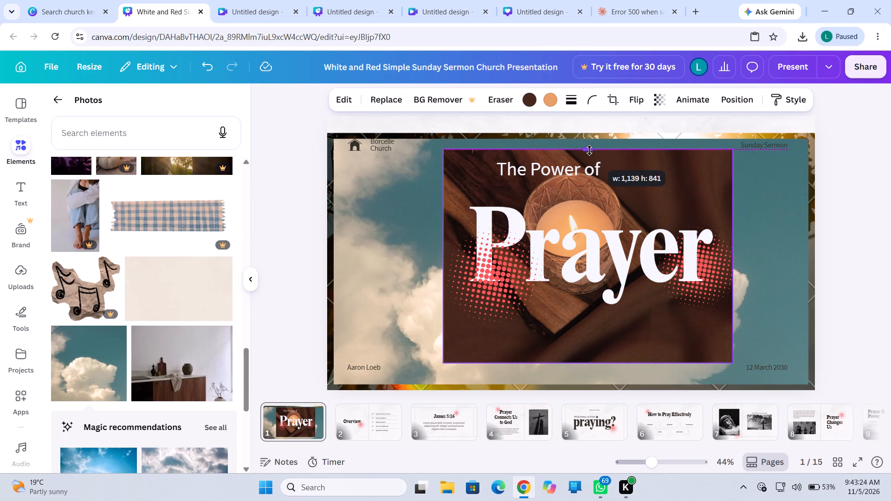
{"action": "left_click_drag", "start_coordinate": [589, 150], "coordinate": [589, 152]}
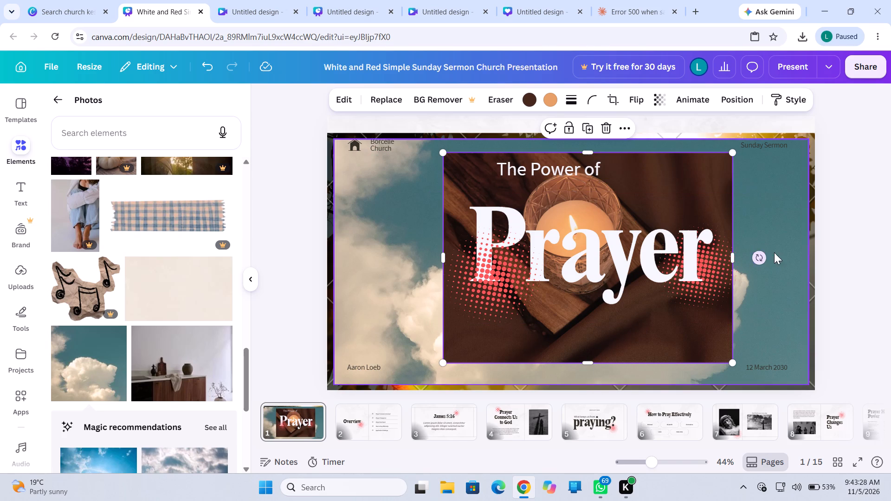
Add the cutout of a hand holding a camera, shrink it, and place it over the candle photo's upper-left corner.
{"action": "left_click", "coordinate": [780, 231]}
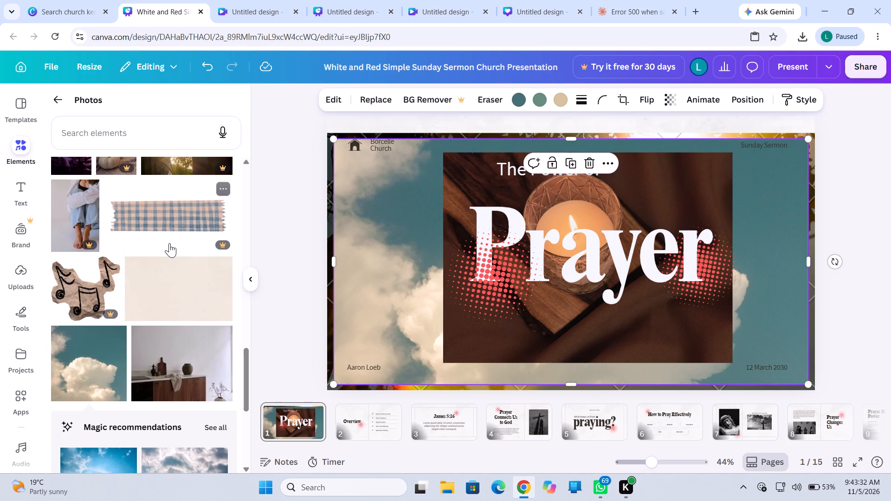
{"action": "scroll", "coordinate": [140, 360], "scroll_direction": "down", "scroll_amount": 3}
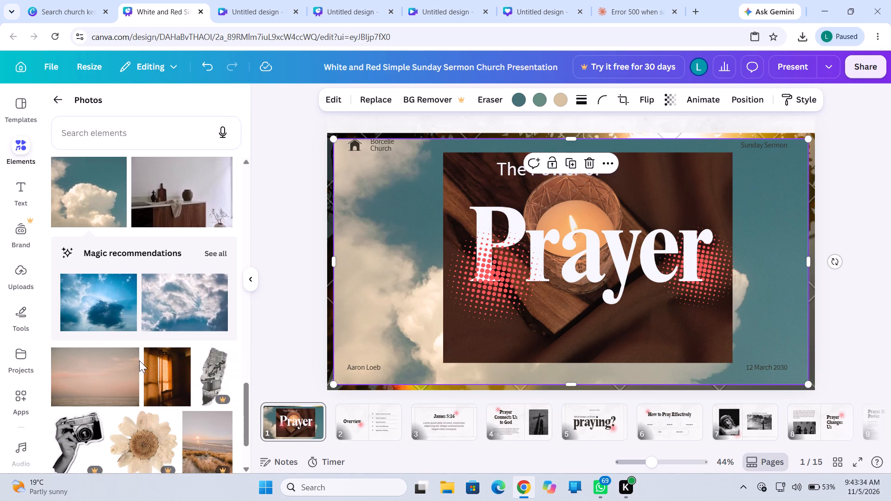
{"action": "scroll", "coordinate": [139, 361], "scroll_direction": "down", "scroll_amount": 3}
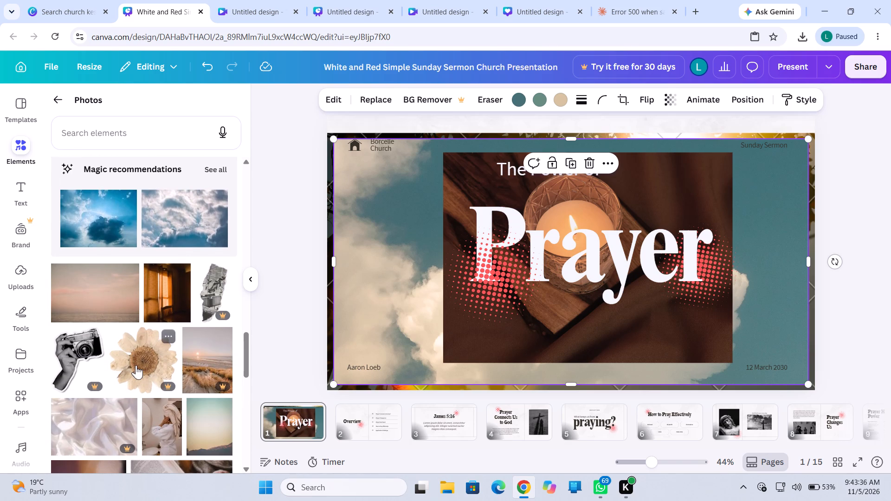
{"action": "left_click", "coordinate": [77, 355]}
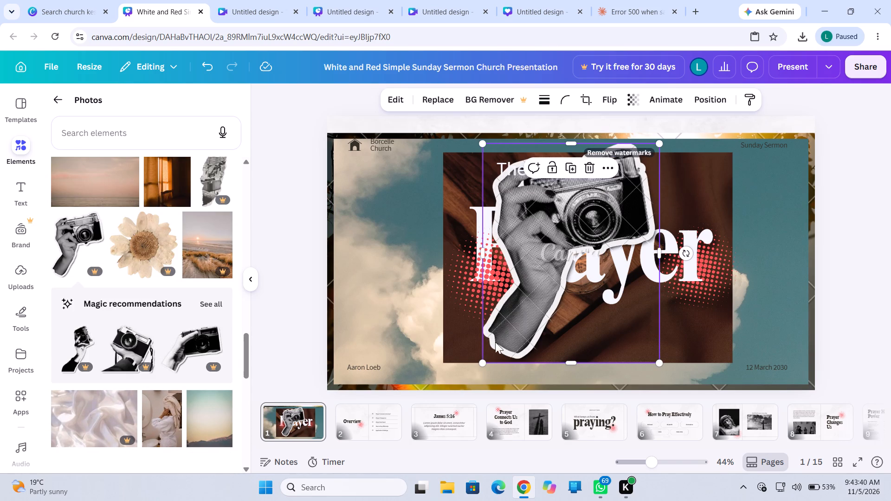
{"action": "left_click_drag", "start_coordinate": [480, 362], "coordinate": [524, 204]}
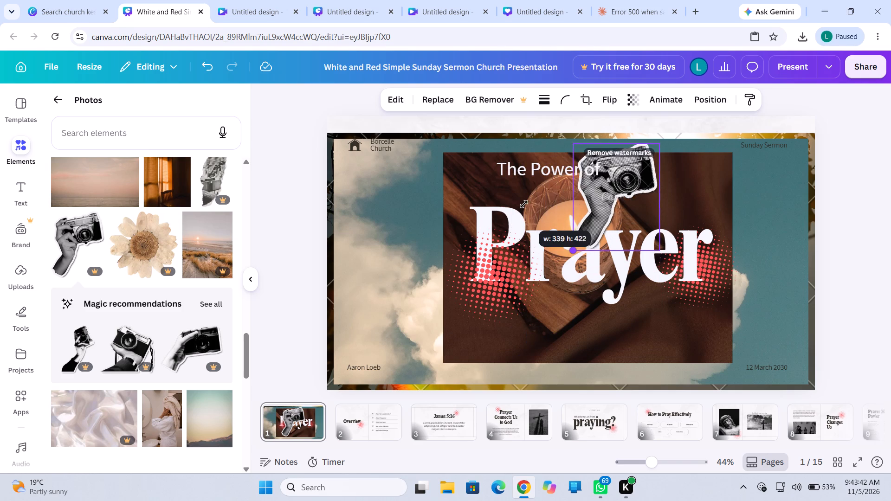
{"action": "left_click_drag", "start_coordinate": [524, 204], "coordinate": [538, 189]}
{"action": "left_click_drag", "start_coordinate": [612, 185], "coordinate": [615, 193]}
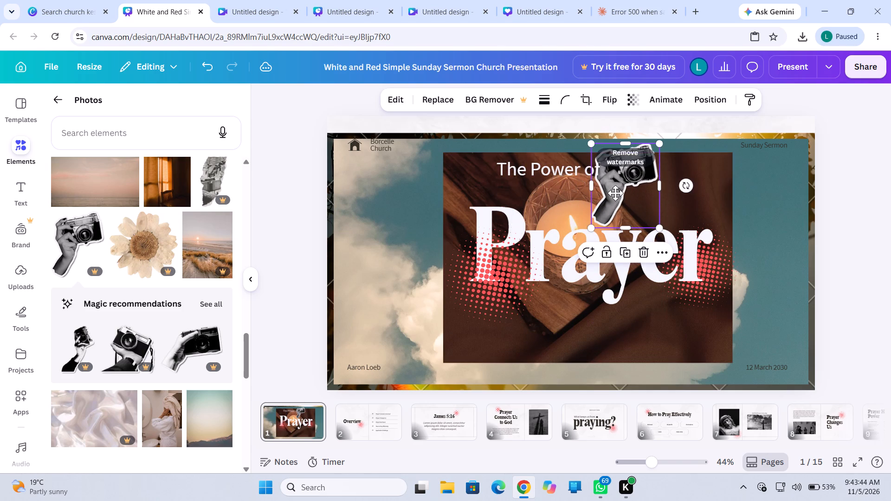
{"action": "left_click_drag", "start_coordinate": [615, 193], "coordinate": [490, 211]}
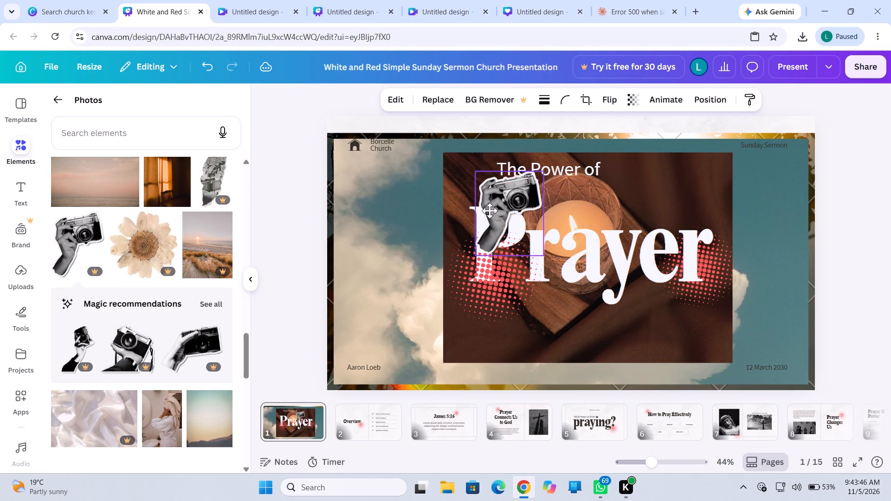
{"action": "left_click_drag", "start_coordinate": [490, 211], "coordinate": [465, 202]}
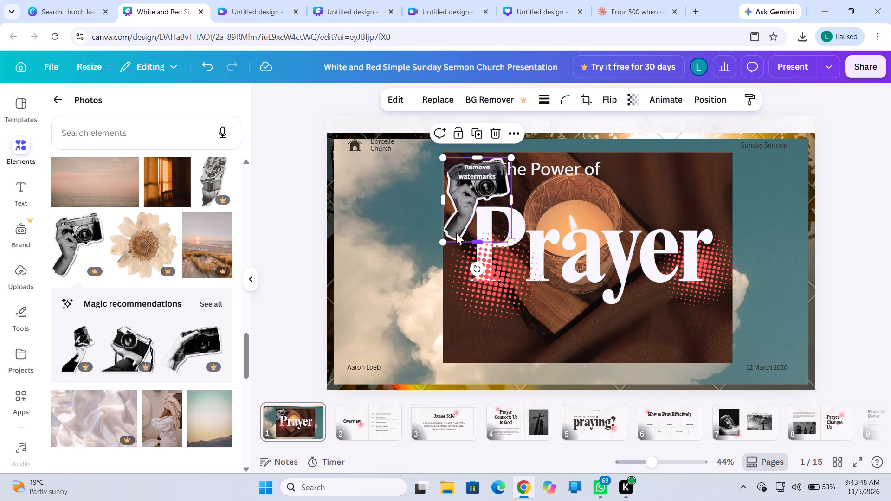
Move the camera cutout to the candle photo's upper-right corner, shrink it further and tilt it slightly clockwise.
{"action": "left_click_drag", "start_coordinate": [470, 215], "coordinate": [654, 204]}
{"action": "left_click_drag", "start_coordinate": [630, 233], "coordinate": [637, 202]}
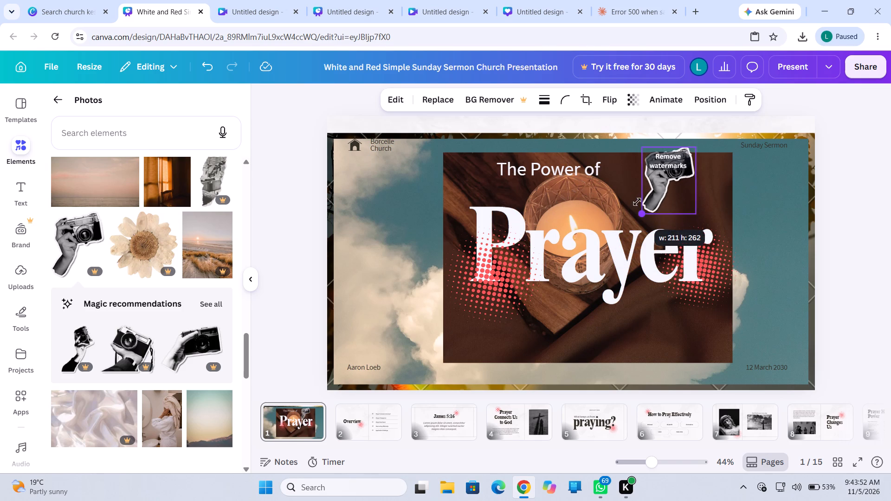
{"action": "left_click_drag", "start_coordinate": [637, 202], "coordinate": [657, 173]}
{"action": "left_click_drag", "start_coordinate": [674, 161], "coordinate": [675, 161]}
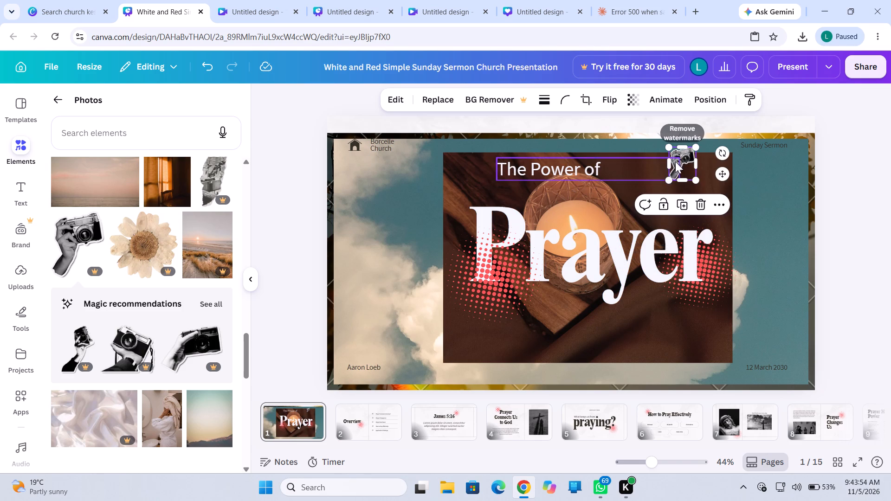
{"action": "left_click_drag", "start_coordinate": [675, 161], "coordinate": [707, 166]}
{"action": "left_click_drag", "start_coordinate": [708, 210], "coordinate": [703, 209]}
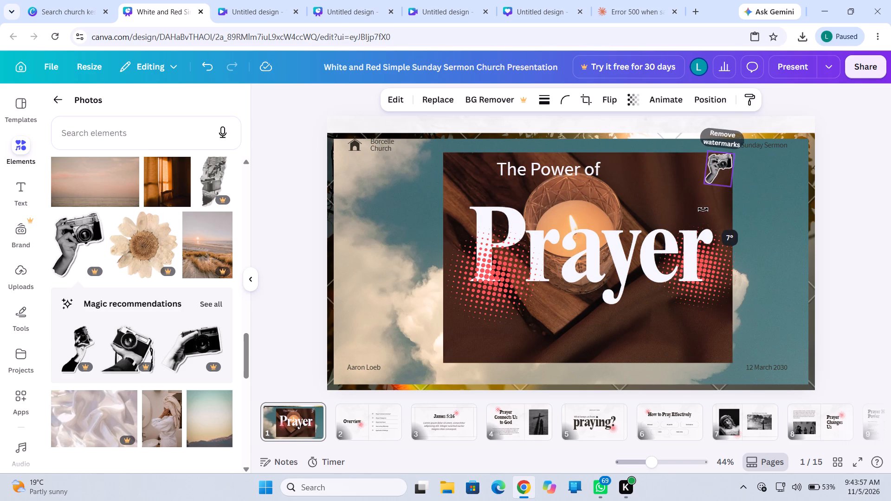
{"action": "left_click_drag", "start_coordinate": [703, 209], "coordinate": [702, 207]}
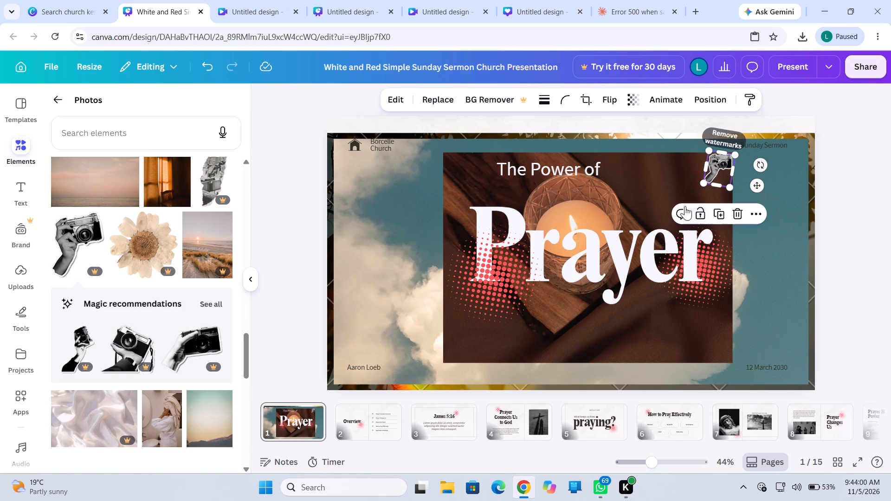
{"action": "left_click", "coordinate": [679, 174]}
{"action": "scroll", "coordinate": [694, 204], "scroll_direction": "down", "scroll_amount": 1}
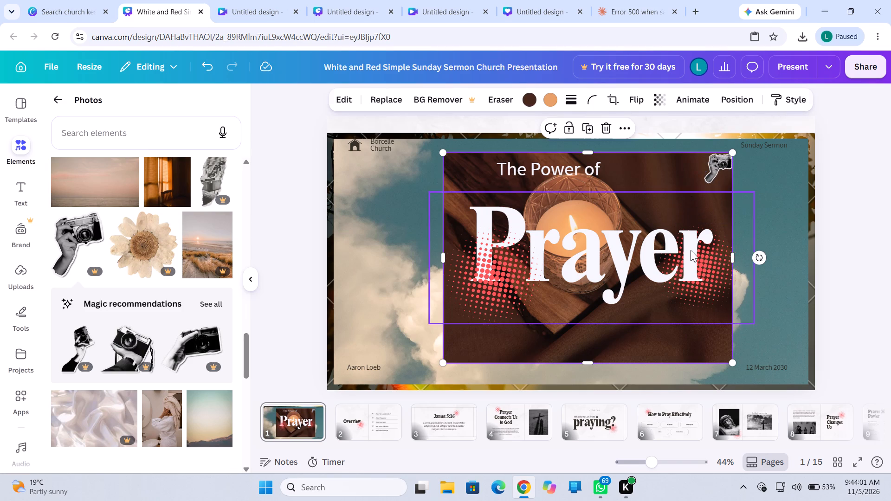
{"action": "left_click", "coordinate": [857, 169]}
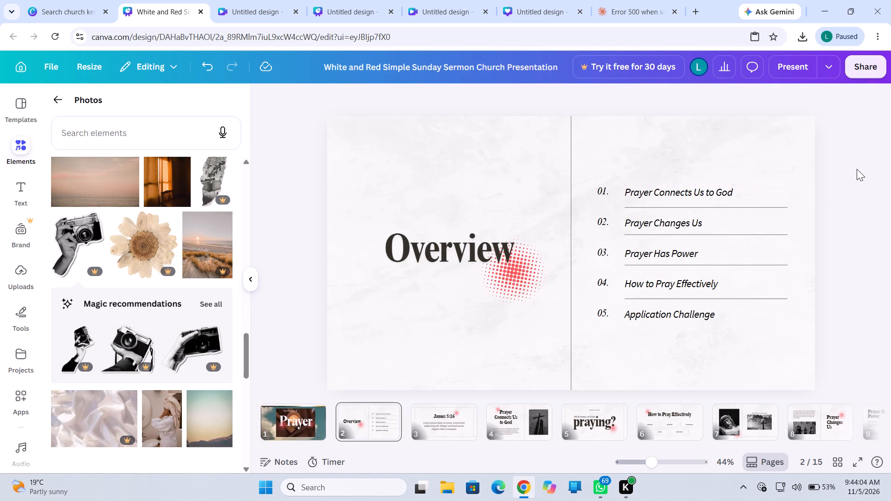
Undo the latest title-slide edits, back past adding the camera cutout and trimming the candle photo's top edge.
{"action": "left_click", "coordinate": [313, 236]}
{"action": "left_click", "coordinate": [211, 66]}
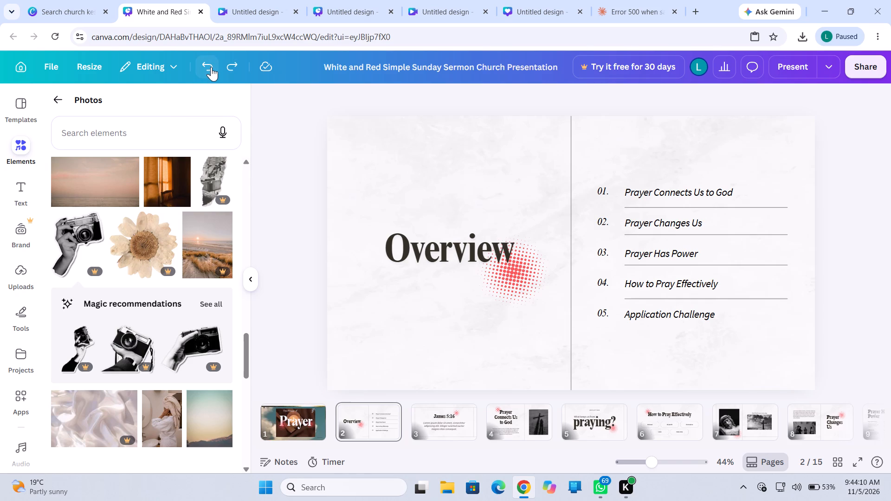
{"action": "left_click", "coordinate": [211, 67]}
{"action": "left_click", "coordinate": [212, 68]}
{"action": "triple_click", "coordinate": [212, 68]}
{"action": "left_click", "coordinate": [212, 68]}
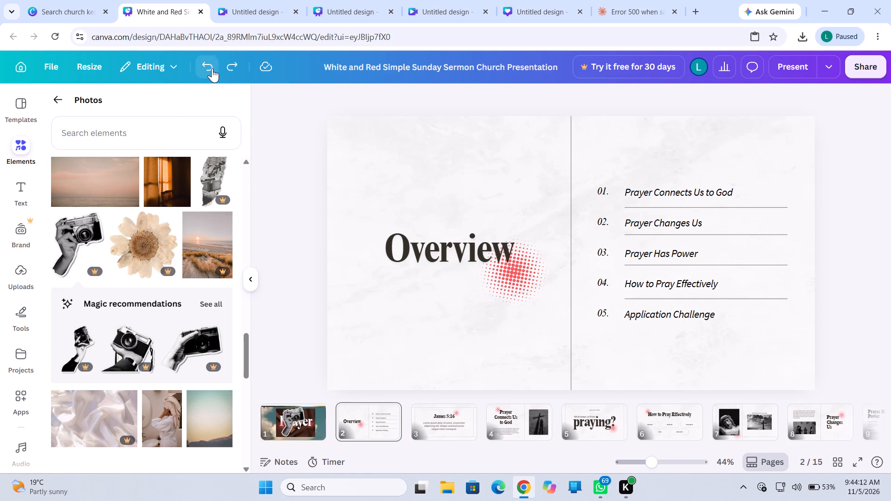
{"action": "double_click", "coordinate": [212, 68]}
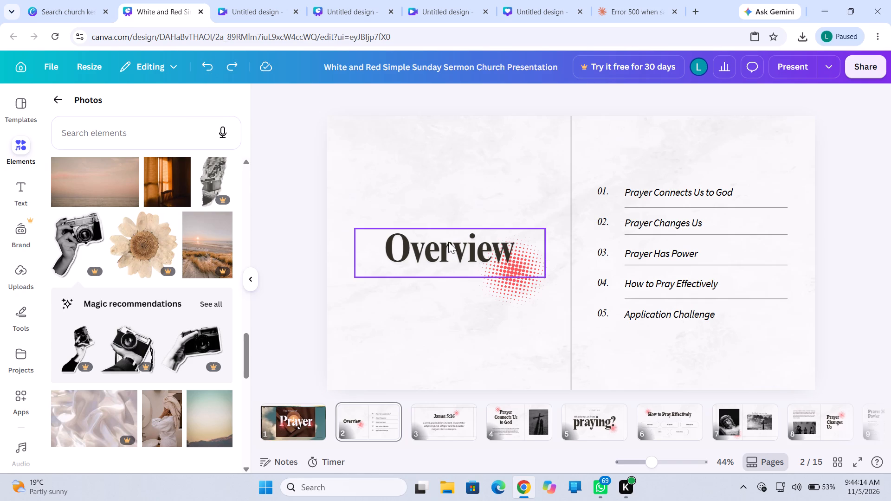
Move the "Overview" title on slide 2 down below the red halftone circle.
{"action": "left_click_drag", "start_coordinate": [448, 242], "coordinate": [468, 300]}
{"action": "double_click", "coordinate": [460, 309]}
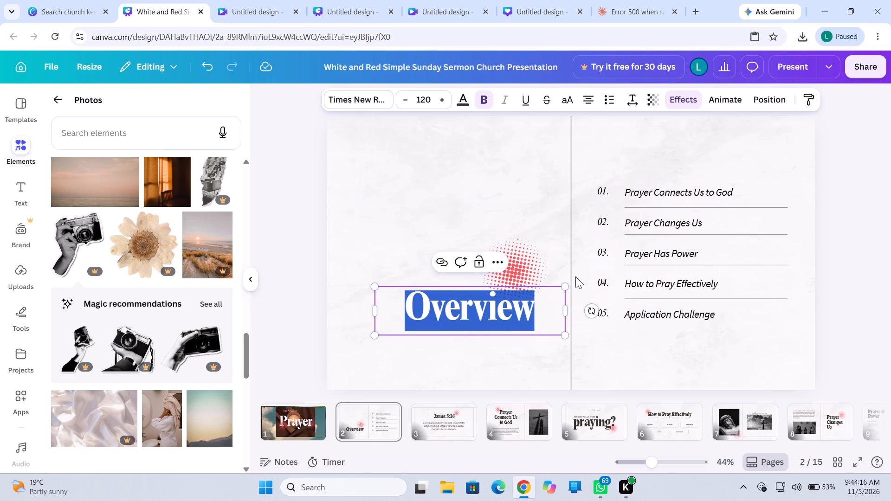
{"action": "left_click", "coordinate": [617, 256]}
On the title slide, trim the candle photo's top edge down to "The Power of" and raise its bottom edge slightly.
{"action": "left_click", "coordinate": [293, 435]}
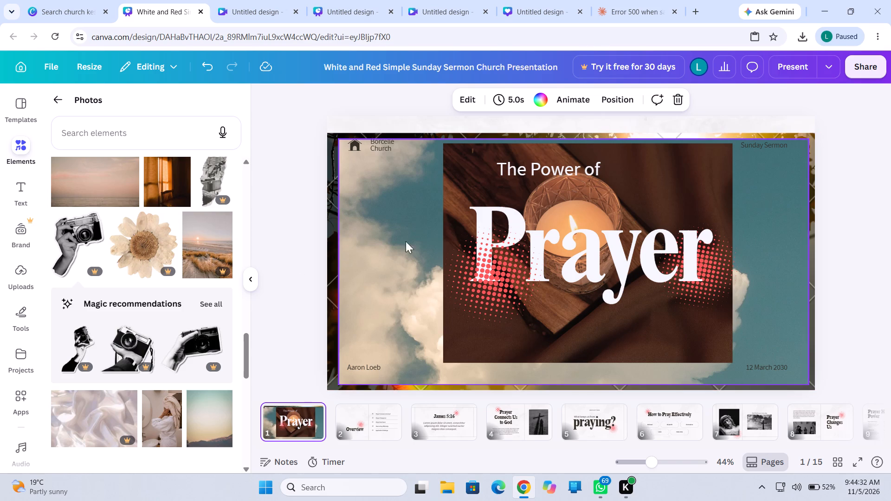
{"action": "left_click", "coordinate": [552, 147]}
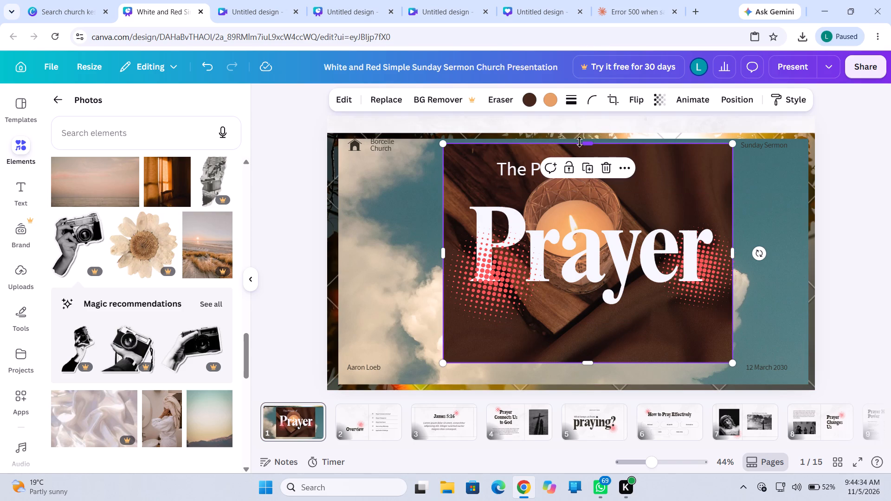
{"action": "left_click_drag", "start_coordinate": [589, 145], "coordinate": [590, 160]}
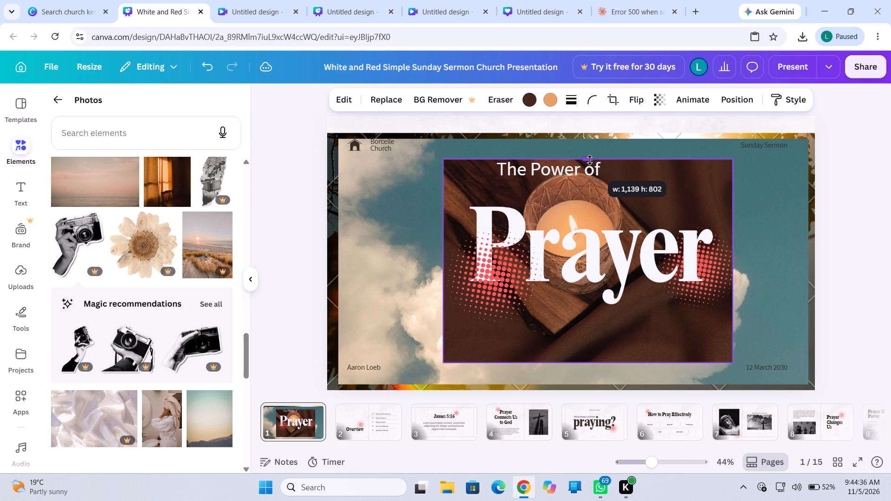
{"action": "left_click_drag", "start_coordinate": [590, 160], "coordinate": [591, 162]}
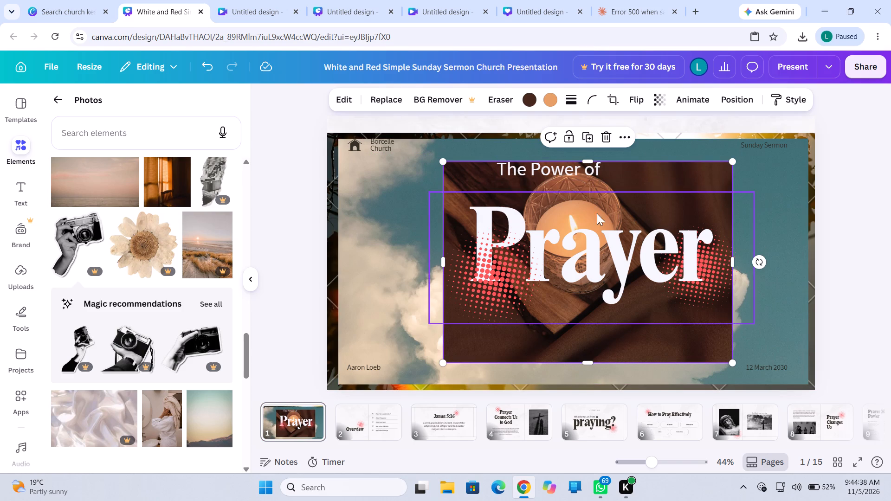
{"action": "left_click_drag", "start_coordinate": [587, 363], "coordinate": [591, 361]}
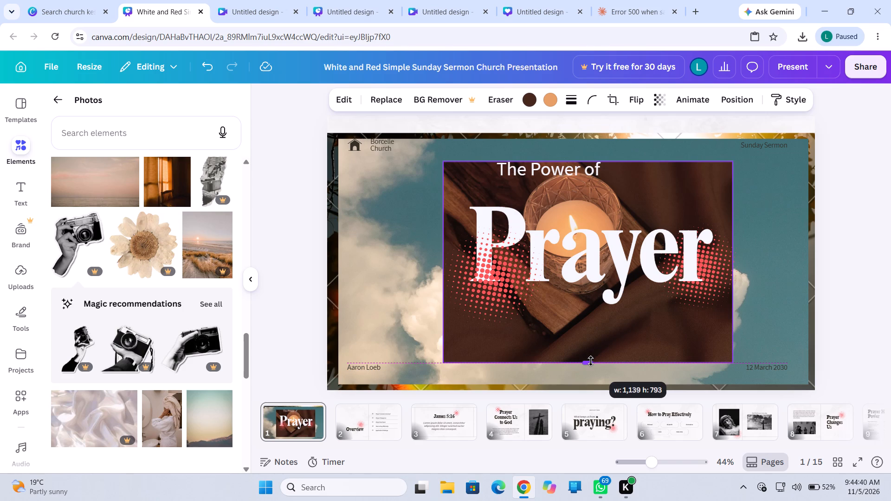
{"action": "left_click_drag", "start_coordinate": [591, 361], "coordinate": [586, 351]}
{"action": "left_click", "coordinate": [291, 237]}
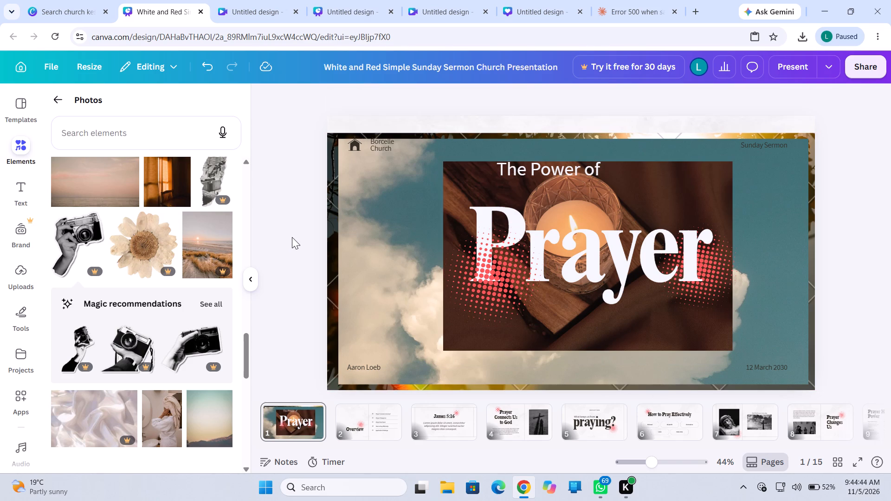
Add the cutout of a hand holding a camera to the title slide and shrink it to about 116 by 145.
{"action": "left_click", "coordinate": [66, 233]}
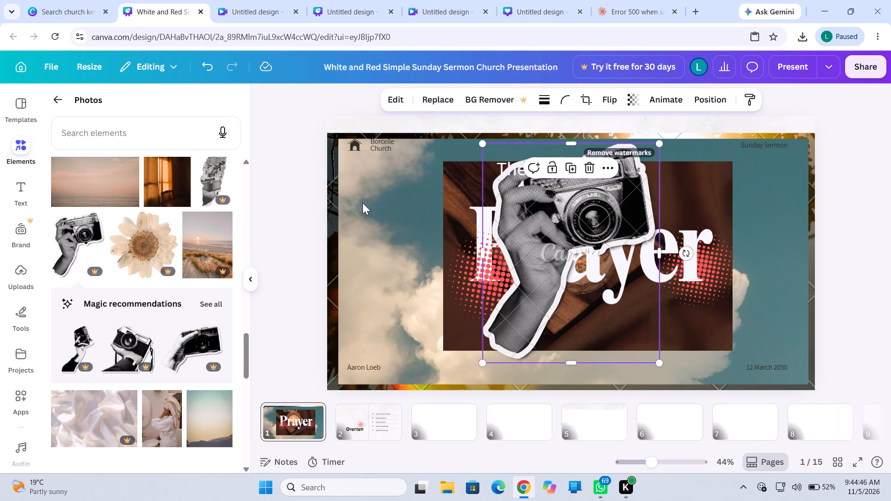
{"action": "left_click_drag", "start_coordinate": [484, 362], "coordinate": [524, 304]}
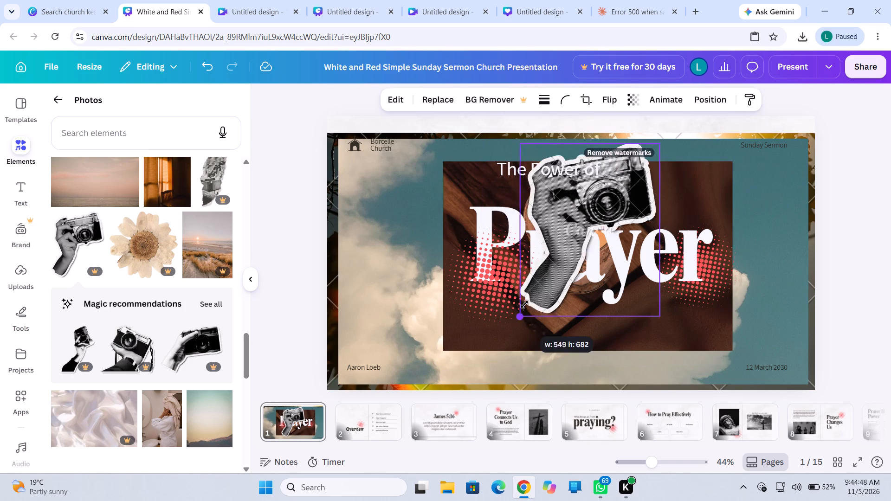
{"action": "left_click_drag", "start_coordinate": [524, 304], "coordinate": [610, 163]}
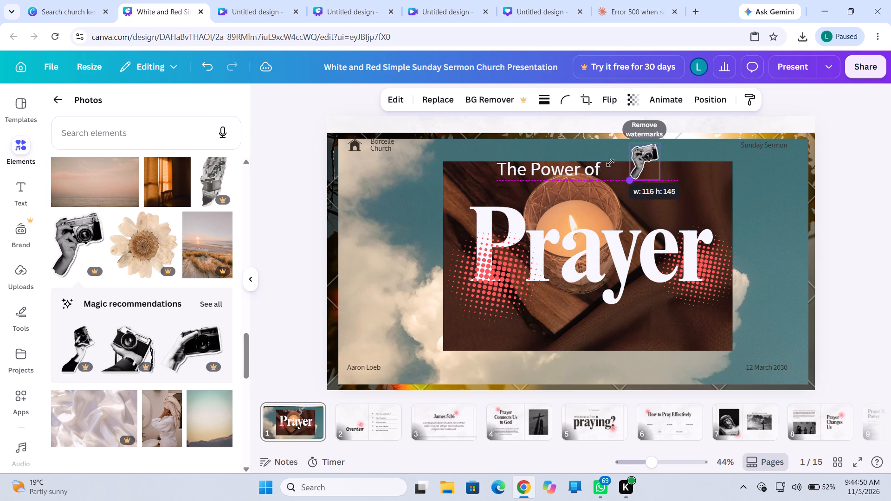
{"action": "left_click_drag", "start_coordinate": [610, 163], "coordinate": [611, 162]}
Place the camera cutout in the candle photo's upper-right corner and tilt it slightly clockwise.
{"action": "left_click", "coordinate": [644, 160]}
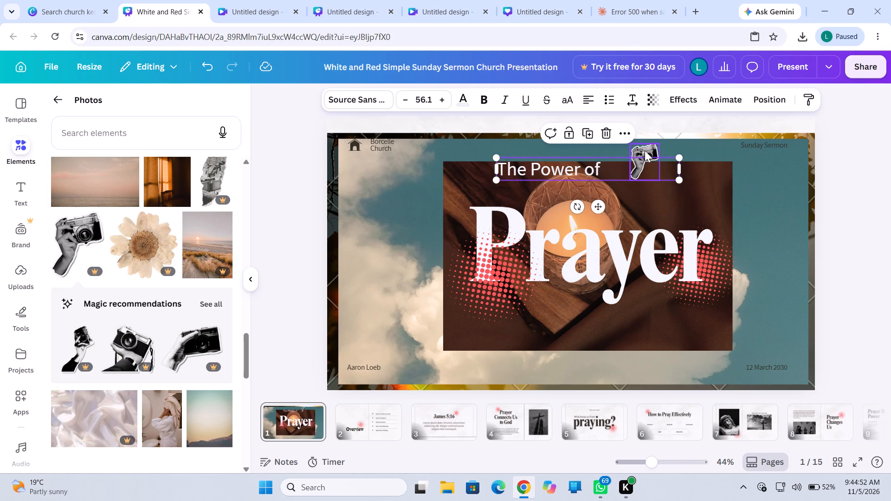
{"action": "left_click_drag", "start_coordinate": [645, 151], "coordinate": [710, 167]}
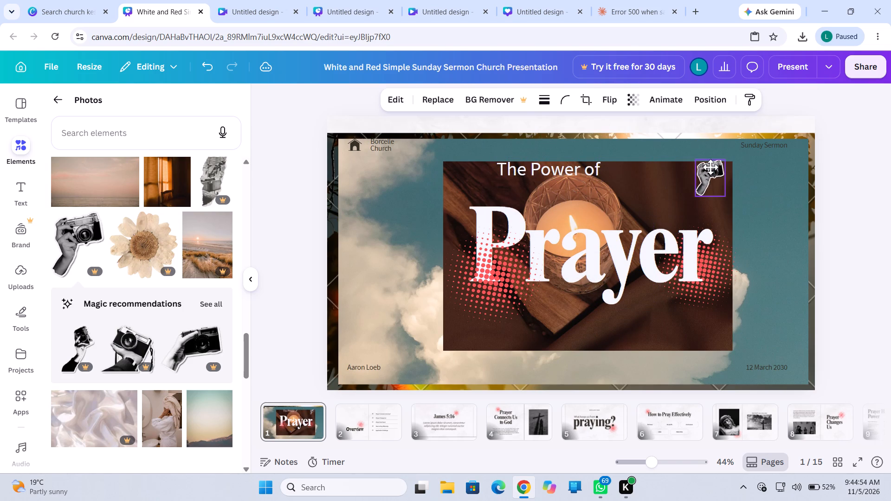
{"action": "left_click_drag", "start_coordinate": [710, 167], "coordinate": [715, 173]}
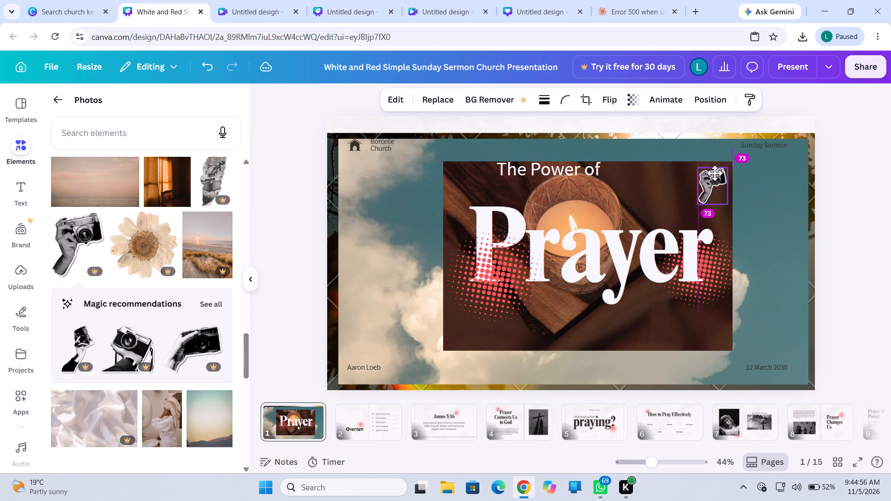
{"action": "left_click_drag", "start_coordinate": [715, 173], "coordinate": [717, 172]}
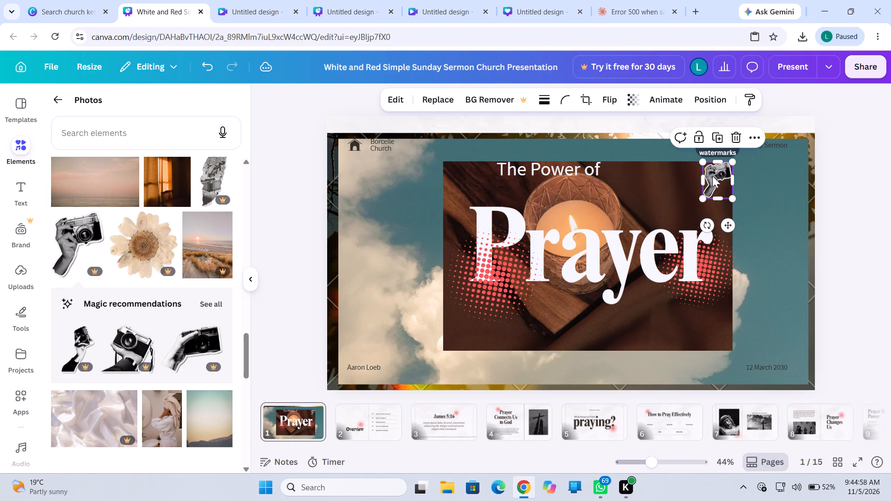
{"action": "left_click_drag", "start_coordinate": [708, 220], "coordinate": [699, 216]}
{"action": "left_click", "coordinate": [717, 180]}
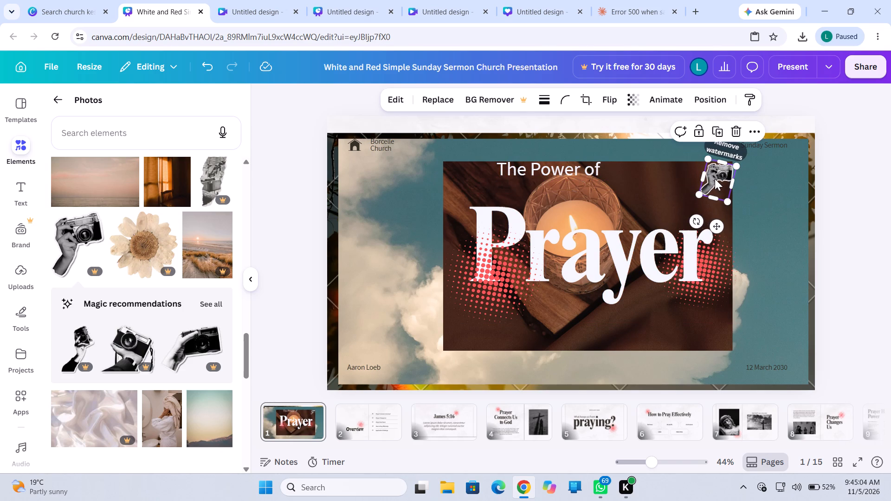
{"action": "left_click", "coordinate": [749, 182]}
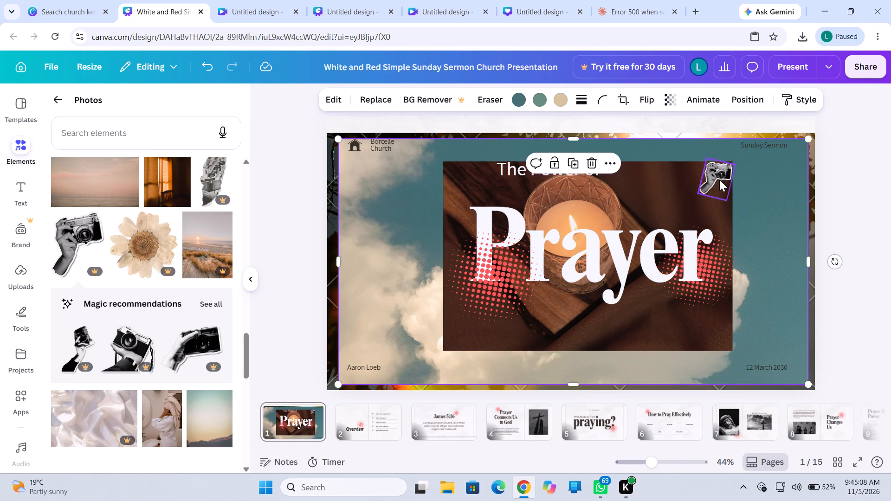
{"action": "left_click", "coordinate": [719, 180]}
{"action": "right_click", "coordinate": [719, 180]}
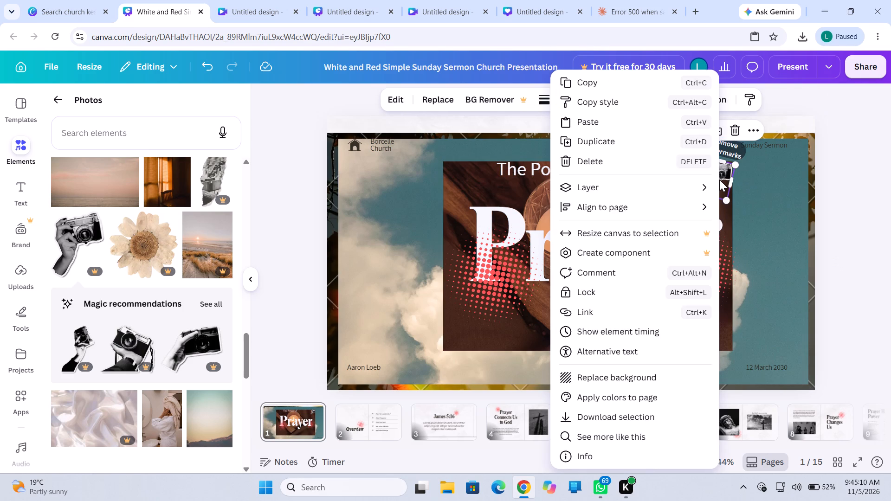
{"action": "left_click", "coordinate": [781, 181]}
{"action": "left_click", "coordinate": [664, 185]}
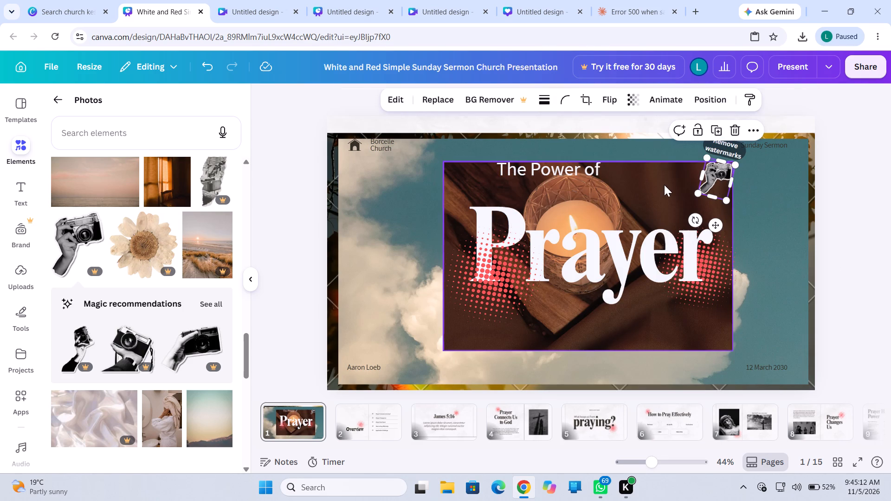
Add a second camera cutout to the title slide, place it in the candle photo's upper-left corner and tilt it about 13° clockwise.
{"action": "left_click", "coordinate": [57, 248]}
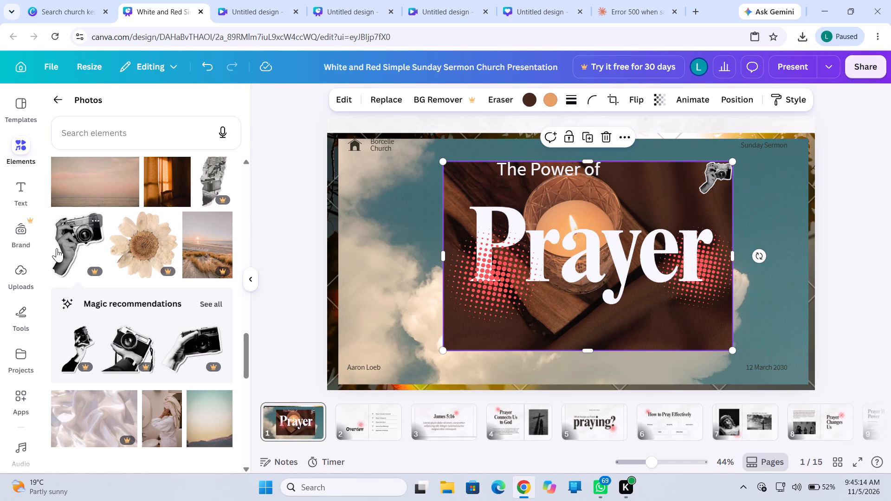
{"action": "left_click_drag", "start_coordinate": [564, 256], "coordinate": [565, 256]}
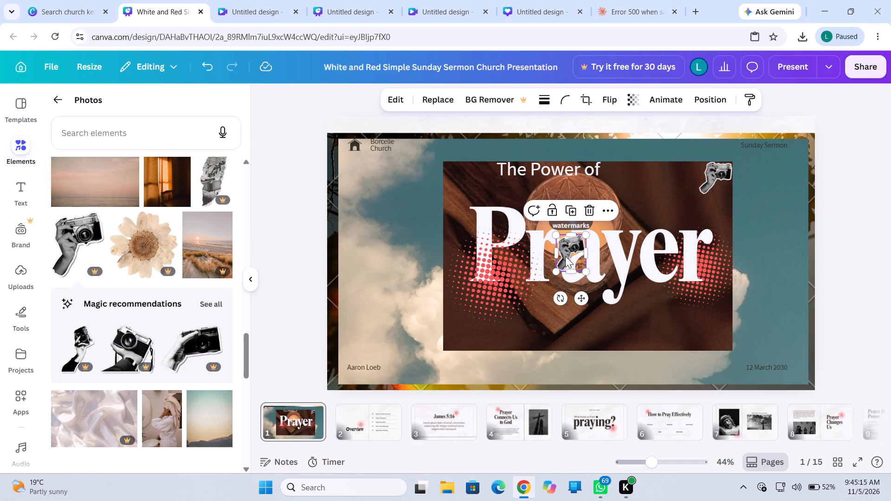
{"action": "left_click_drag", "start_coordinate": [565, 256], "coordinate": [453, 182]}
{"action": "left_click_drag", "start_coordinate": [451, 222], "coordinate": [449, 220]}
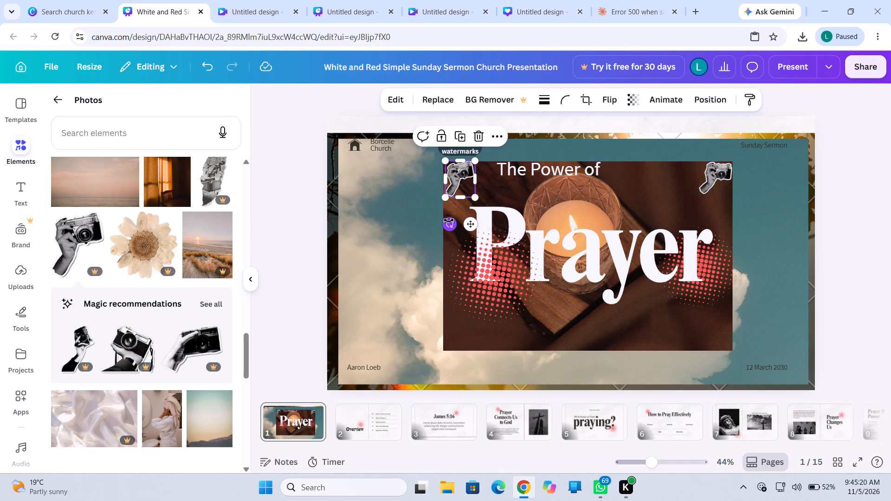
{"action": "left_click_drag", "start_coordinate": [449, 220], "coordinate": [443, 211]}
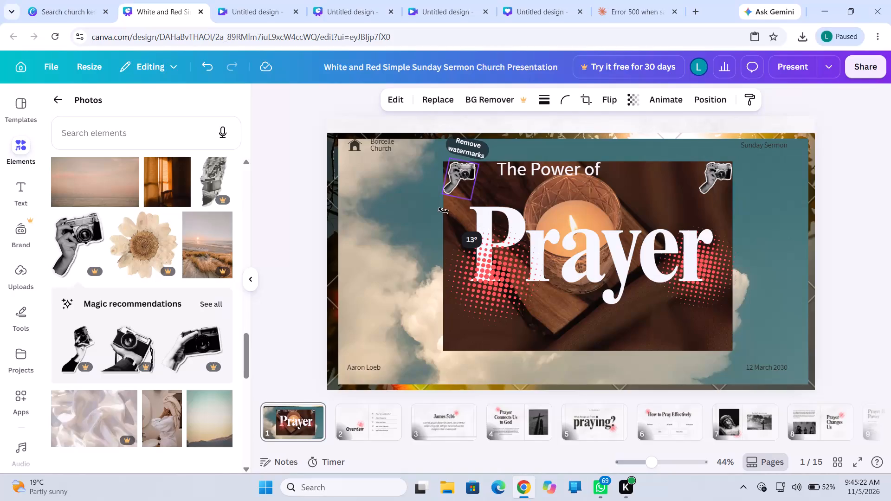
{"action": "left_click_drag", "start_coordinate": [443, 211], "coordinate": [442, 210]}
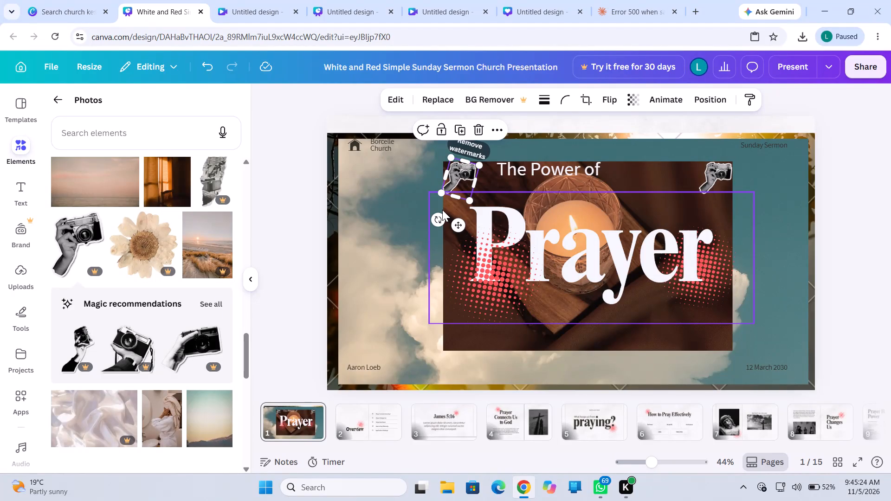
{"action": "left_click", "coordinate": [440, 216]}
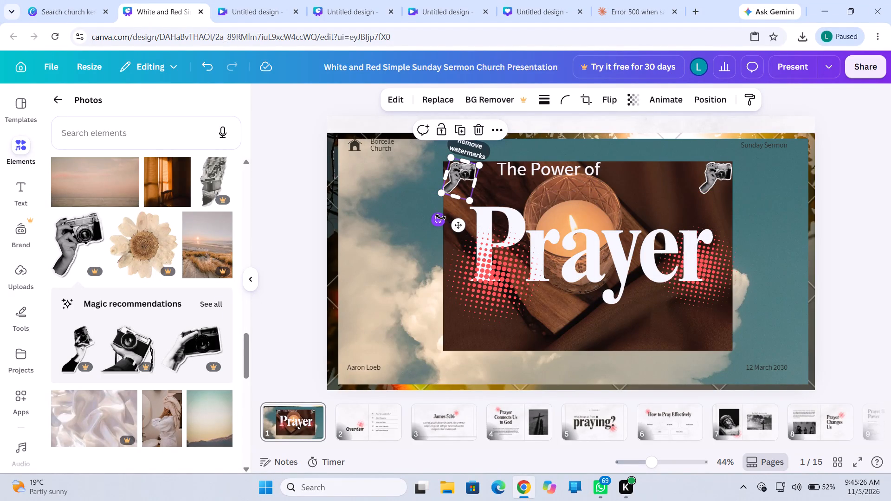
{"action": "left_click", "coordinate": [529, 141]}
{"action": "left_click", "coordinate": [393, 193]}
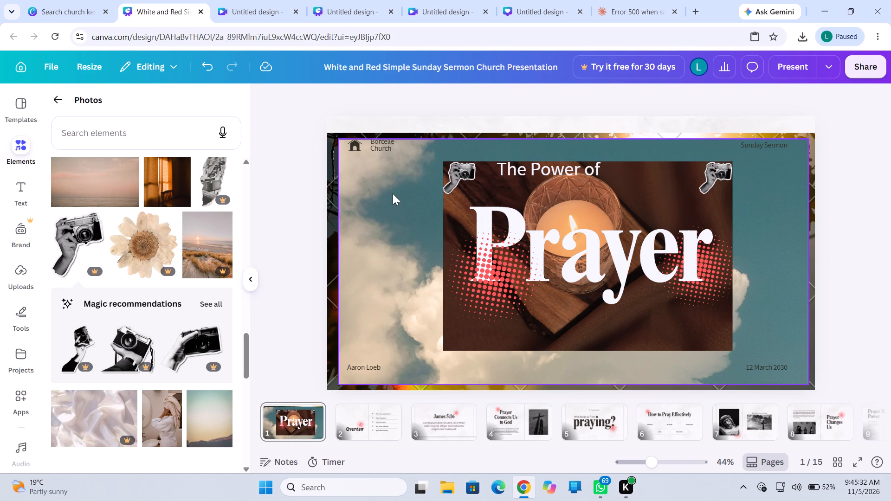
Move "The Power of" slightly down and to the right so it sits between the two camera cutouts.
{"action": "left_click_drag", "start_coordinate": [517, 171], "coordinate": [524, 180]}
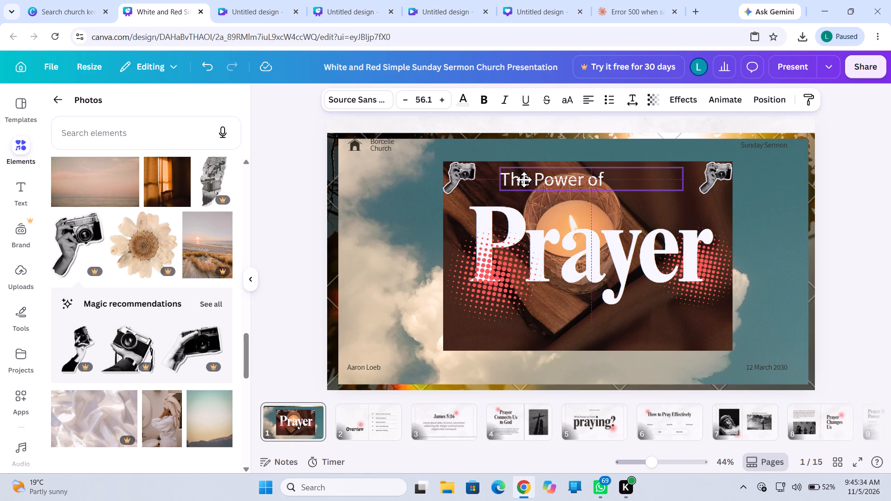
{"action": "left_click_drag", "start_coordinate": [524, 180], "coordinate": [534, 182]}
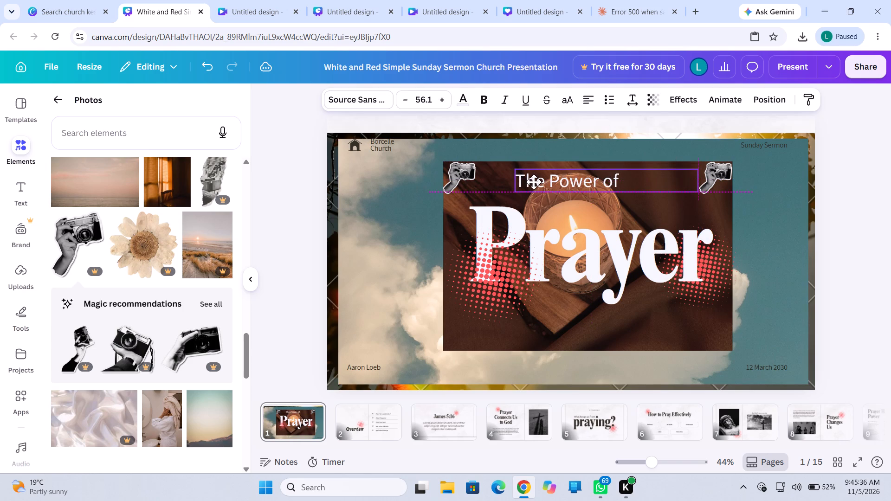
{"action": "left_click_drag", "start_coordinate": [534, 182], "coordinate": [533, 181]}
{"action": "left_click", "coordinate": [391, 198]}
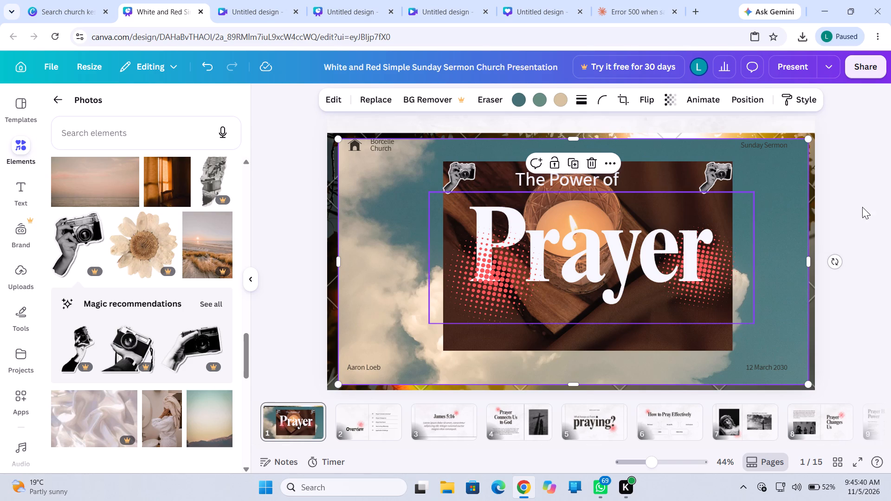
Add the photo of an open book with white earphones to the title slide and shrink it to a small thumbnail.
{"action": "scroll", "coordinate": [83, 354], "scroll_direction": "down", "scroll_amount": 6}
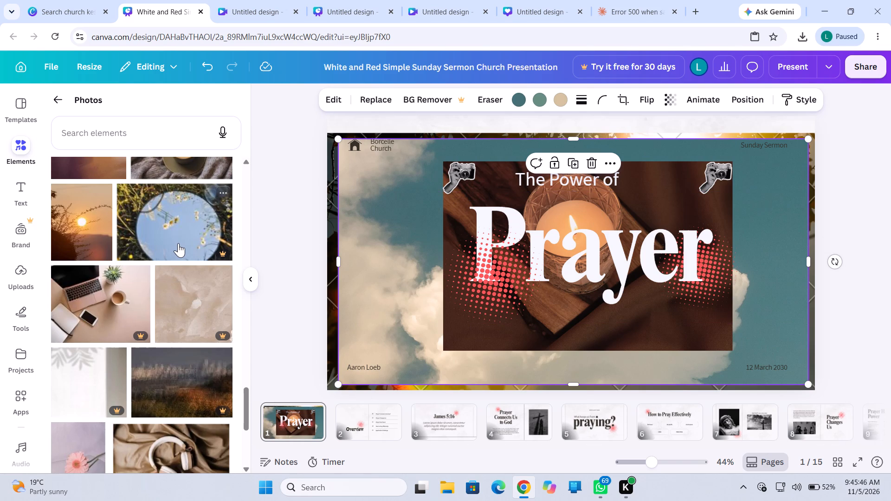
{"action": "scroll", "coordinate": [174, 240], "scroll_direction": "down", "scroll_amount": 6}
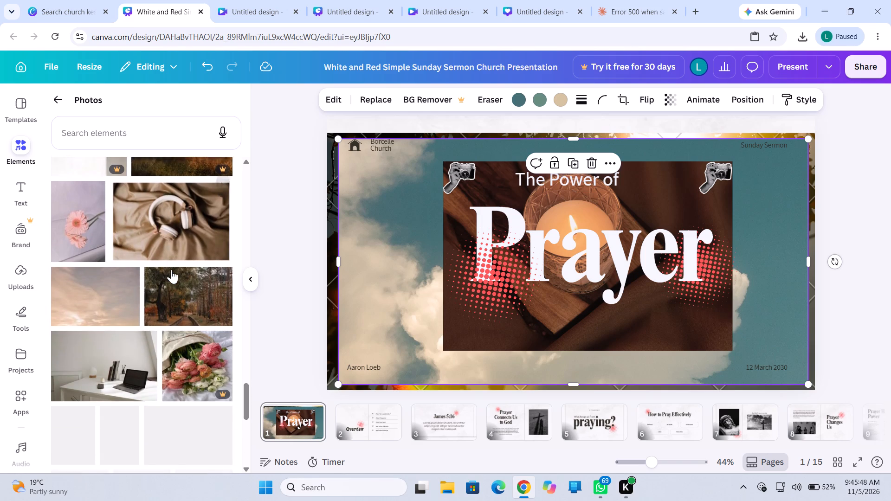
{"action": "scroll", "coordinate": [171, 270], "scroll_direction": "down", "scroll_amount": 3}
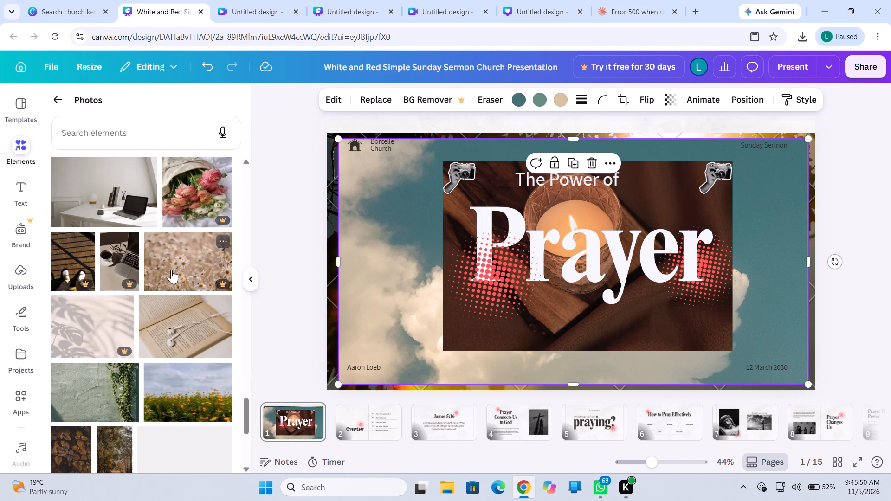
{"action": "left_click", "coordinate": [171, 331]}
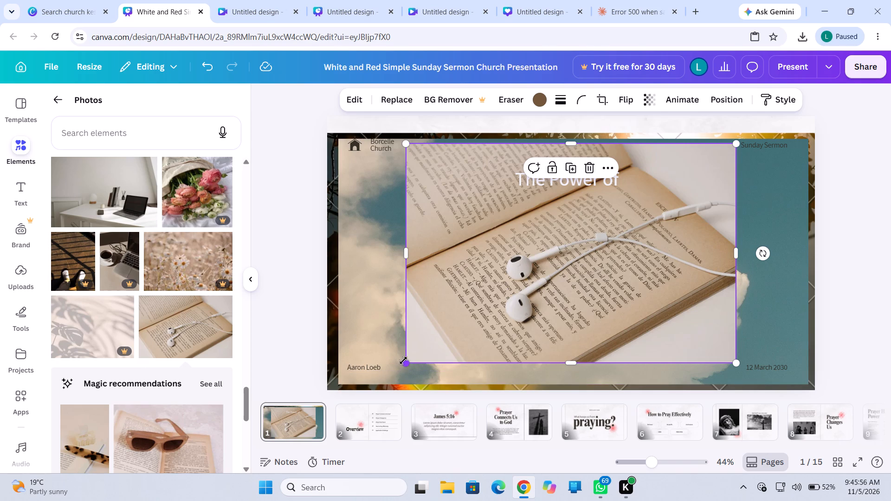
{"action": "left_click_drag", "start_coordinate": [406, 362], "coordinate": [648, 219]}
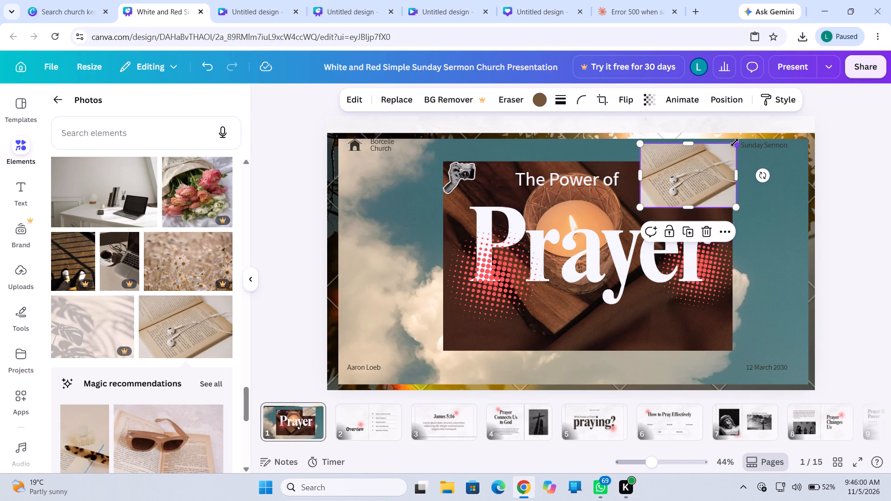
{"action": "left_click_drag", "start_coordinate": [736, 144], "coordinate": [700, 186]}
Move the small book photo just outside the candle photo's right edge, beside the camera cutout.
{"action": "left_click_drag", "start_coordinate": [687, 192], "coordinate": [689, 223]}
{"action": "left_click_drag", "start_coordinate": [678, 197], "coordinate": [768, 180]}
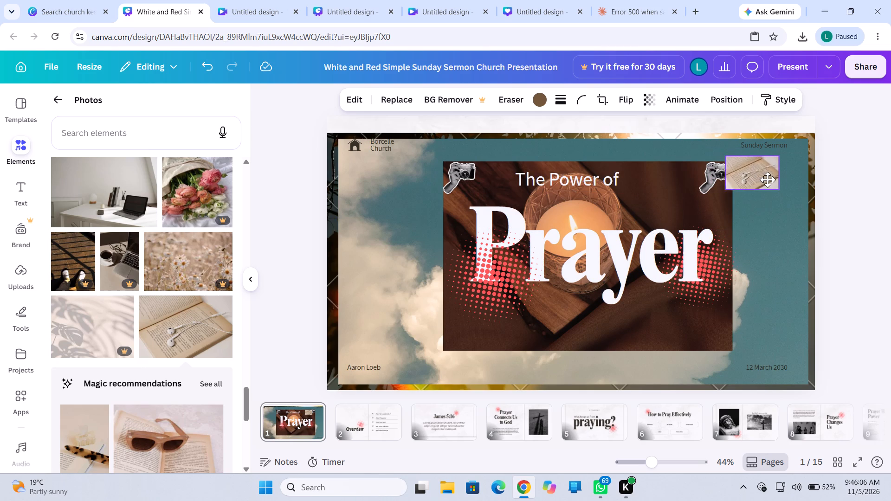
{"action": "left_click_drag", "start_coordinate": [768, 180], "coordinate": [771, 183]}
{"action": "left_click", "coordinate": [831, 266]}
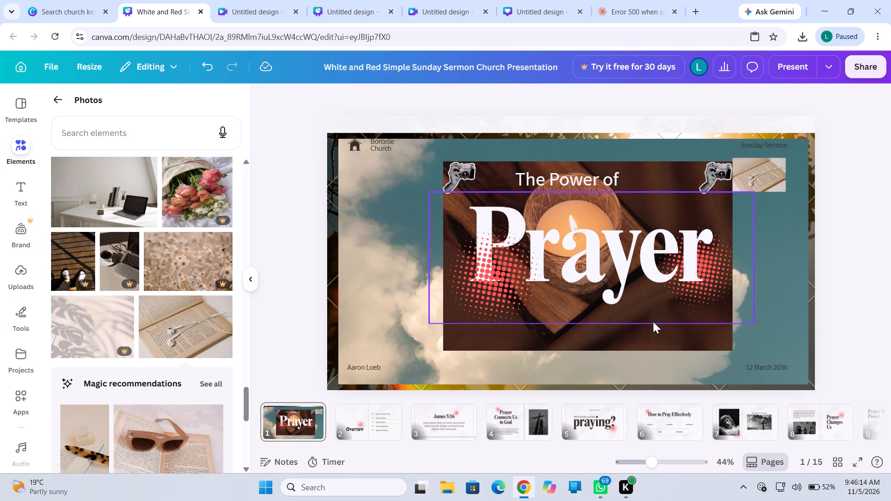
Move the book photo beneath "Prayer" and widen it rightward to nearly reach the candle photo's right edge.
{"action": "left_click_drag", "start_coordinate": [747, 181], "coordinate": [609, 322]}
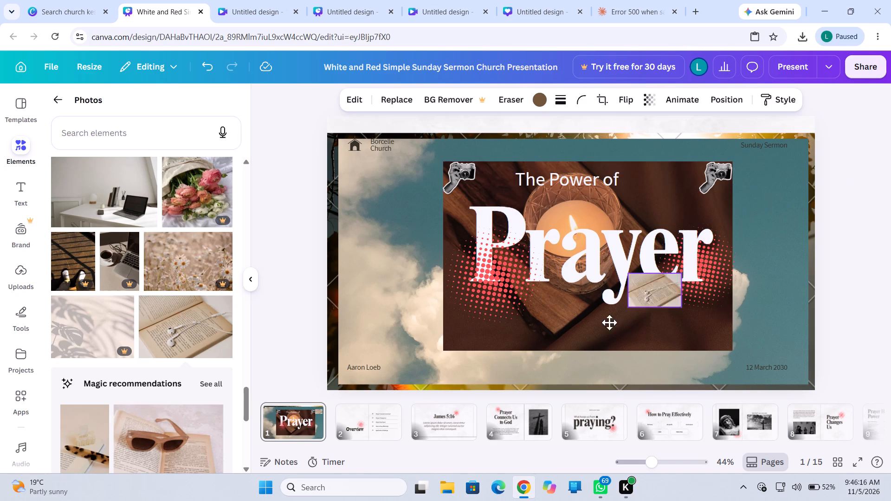
{"action": "left_click_drag", "start_coordinate": [609, 322], "coordinate": [567, 325]}
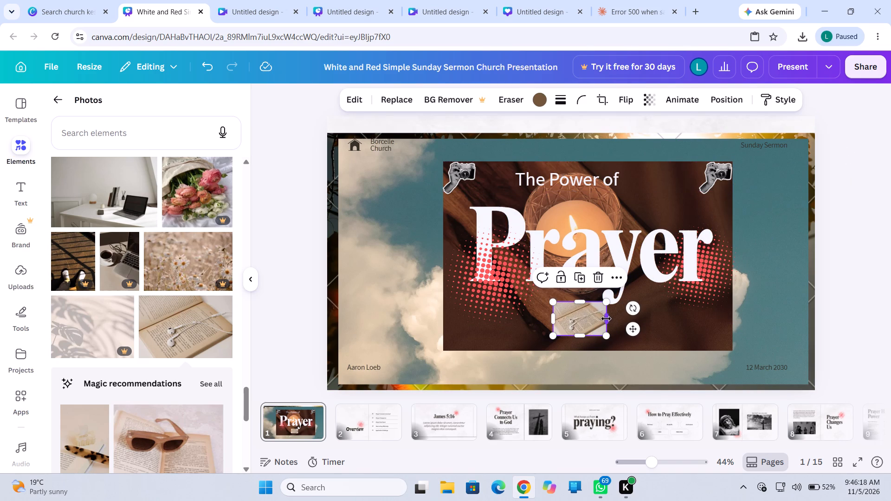
{"action": "left_click_drag", "start_coordinate": [607, 319], "coordinate": [714, 311]}
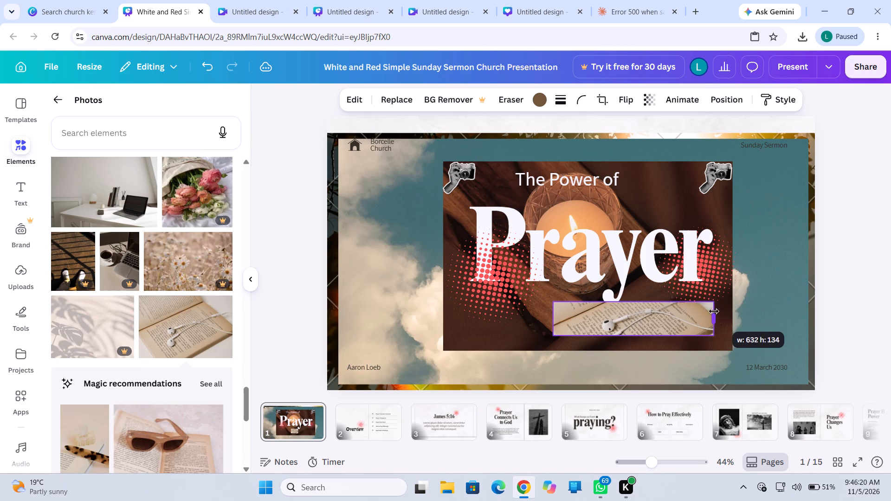
{"action": "left_click_drag", "start_coordinate": [714, 311], "coordinate": [726, 309]}
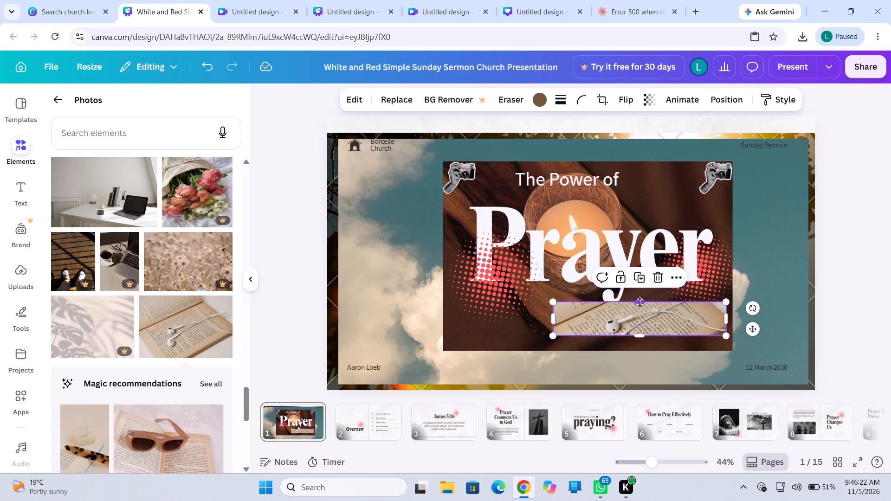
{"action": "left_click", "coordinate": [640, 302]}
{"action": "scroll", "coordinate": [643, 301], "scroll_direction": "up", "scroll_amount": 1}
Extend the book photo to the candle photo's left, bottom and right edges, forming a full-width strip along its base.
{"action": "left_click_drag", "start_coordinate": [553, 317], "coordinate": [447, 328]}
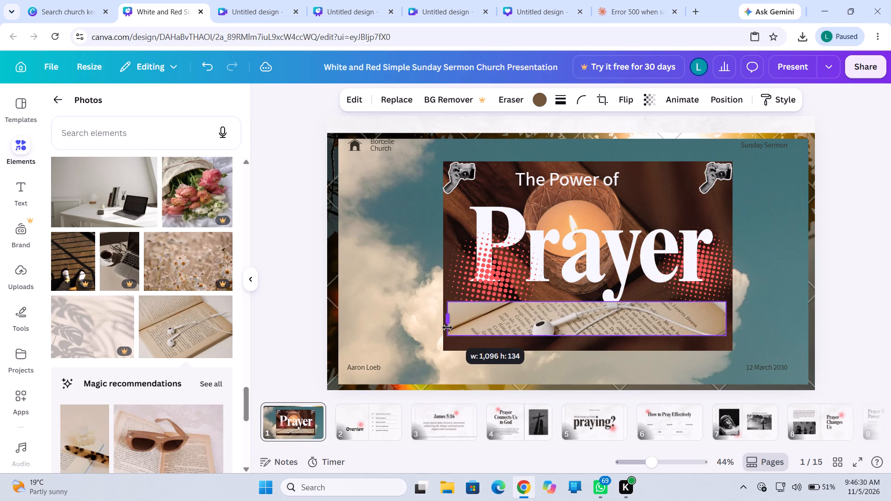
{"action": "left_click_drag", "start_coordinate": [447, 328], "coordinate": [444, 331]}
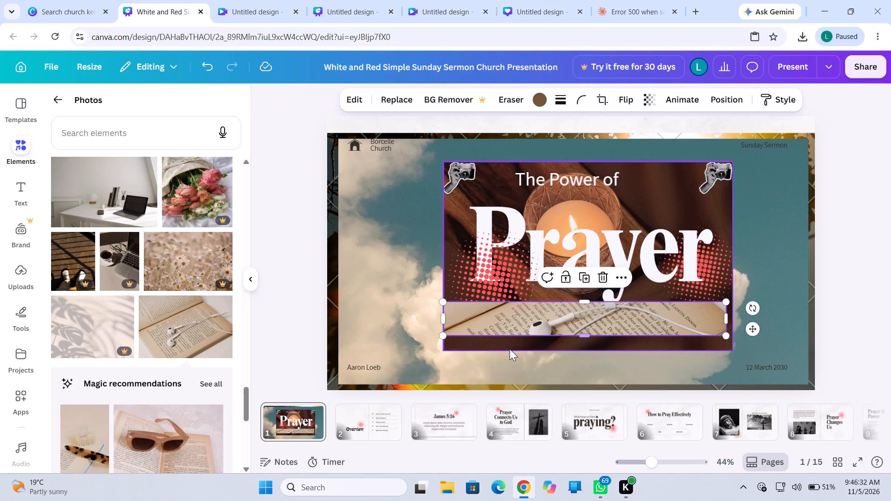
{"action": "left_click_drag", "start_coordinate": [587, 337], "coordinate": [587, 349]}
{"action": "left_click", "coordinate": [419, 317]}
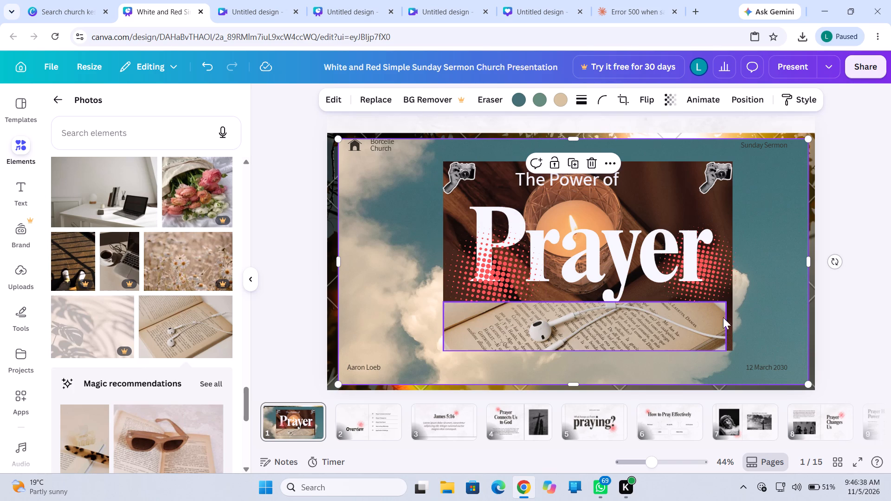
{"action": "left_click", "coordinate": [708, 321]}
{"action": "left_click_drag", "start_coordinate": [725, 324], "coordinate": [726, 325]}
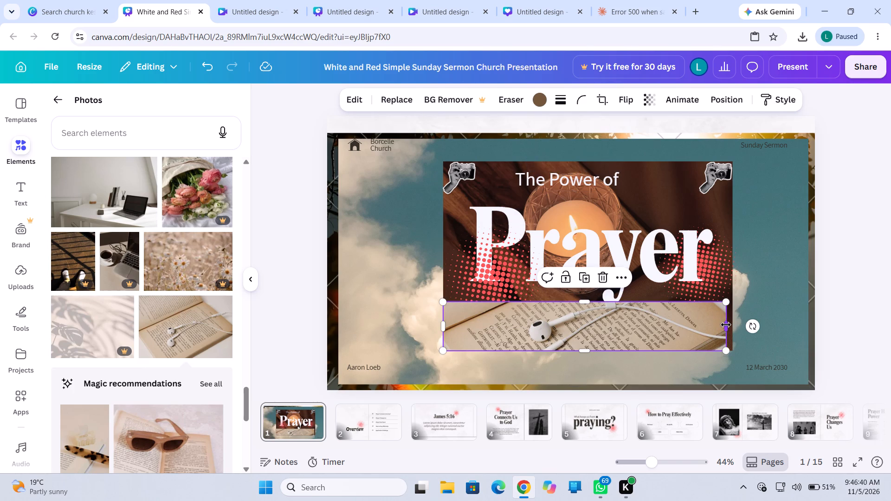
{"action": "left_click_drag", "start_coordinate": [726, 325], "coordinate": [732, 324]}
{"action": "left_click", "coordinate": [646, 373]}
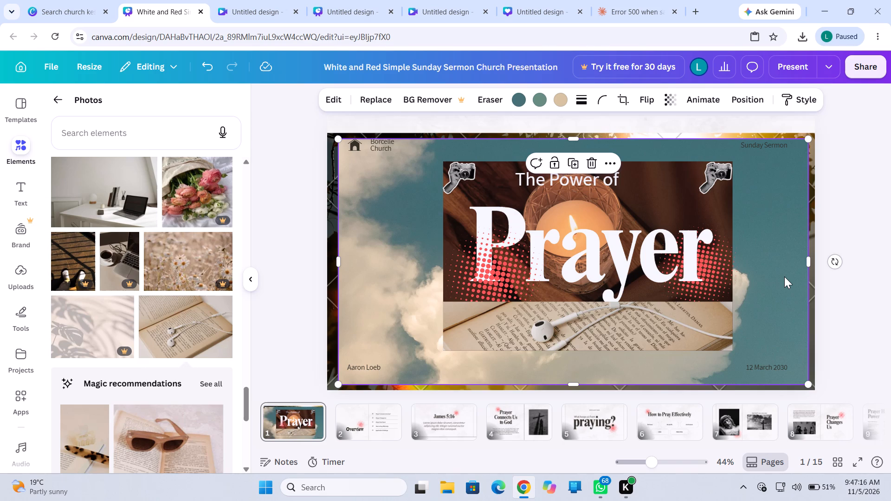
{"action": "left_click", "coordinate": [380, 193]}
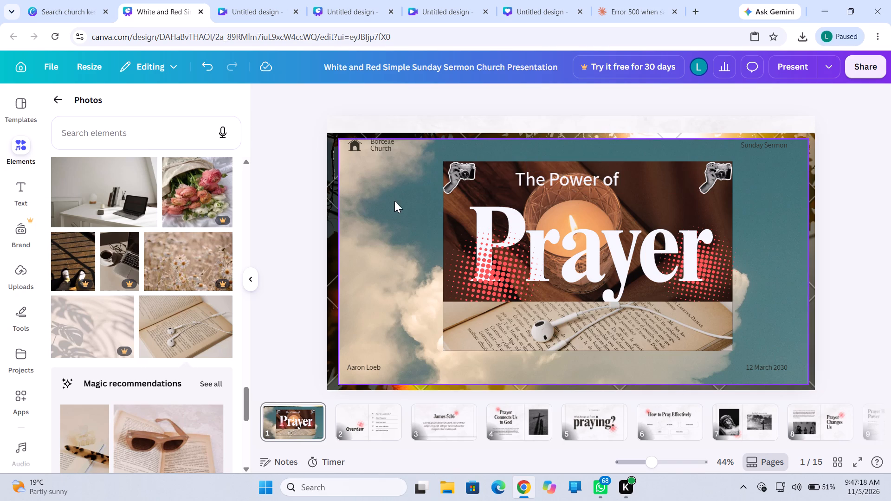
{"action": "left_click", "coordinate": [251, 213]}
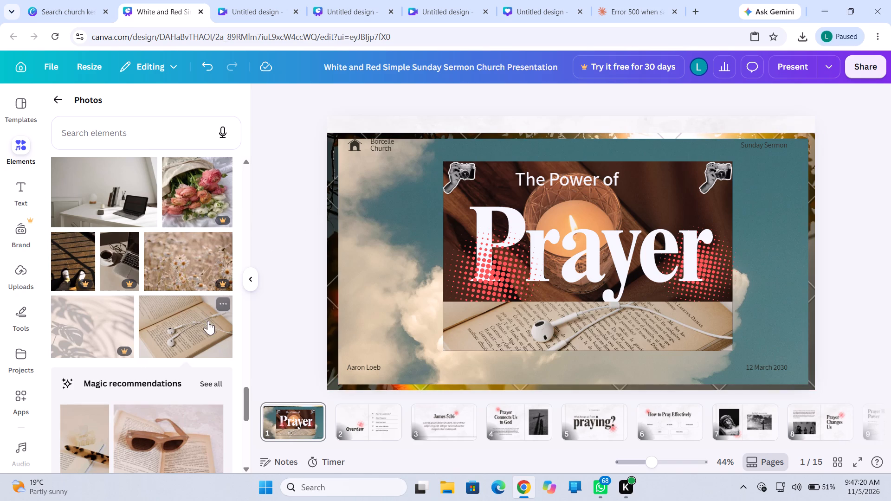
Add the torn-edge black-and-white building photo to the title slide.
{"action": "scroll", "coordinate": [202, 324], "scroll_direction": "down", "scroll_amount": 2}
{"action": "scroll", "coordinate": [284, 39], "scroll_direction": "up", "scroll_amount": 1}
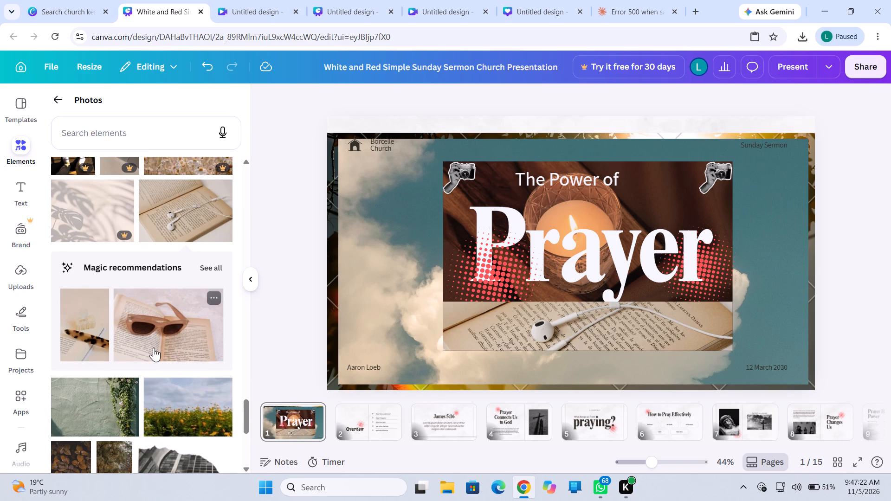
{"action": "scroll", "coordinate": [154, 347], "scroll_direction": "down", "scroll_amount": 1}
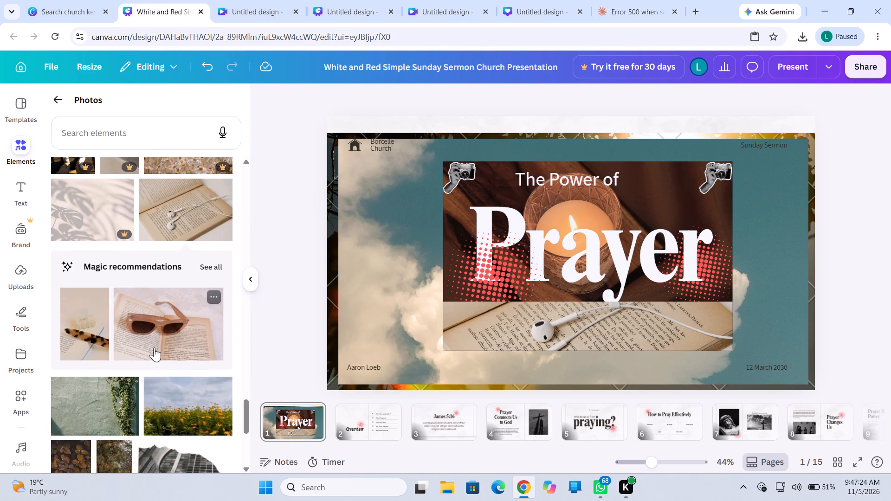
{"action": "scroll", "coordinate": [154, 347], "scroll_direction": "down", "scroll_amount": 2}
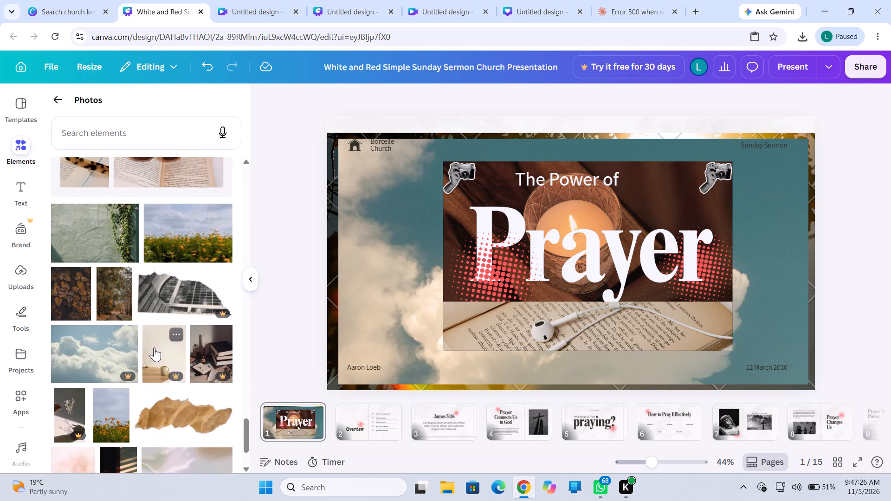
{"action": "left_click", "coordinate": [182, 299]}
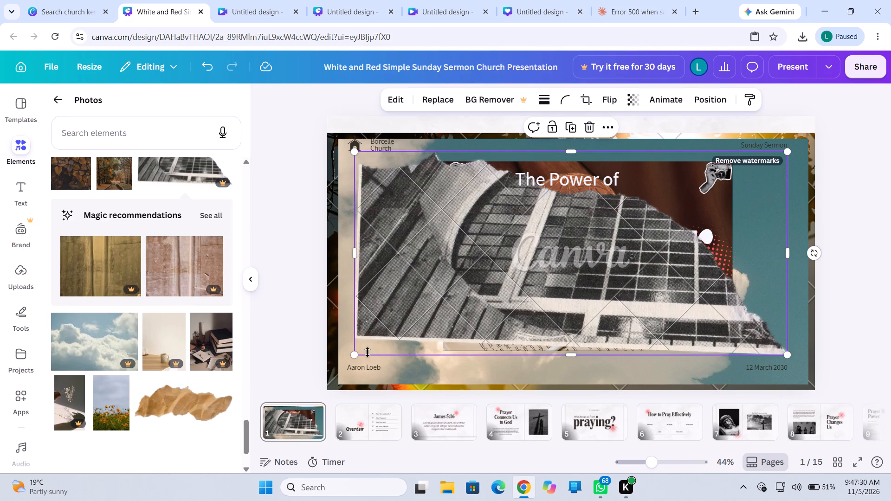
Shift the sky photo slightly to the right on the title slide.
{"action": "left_click_drag", "start_coordinate": [352, 361], "coordinate": [388, 351]}
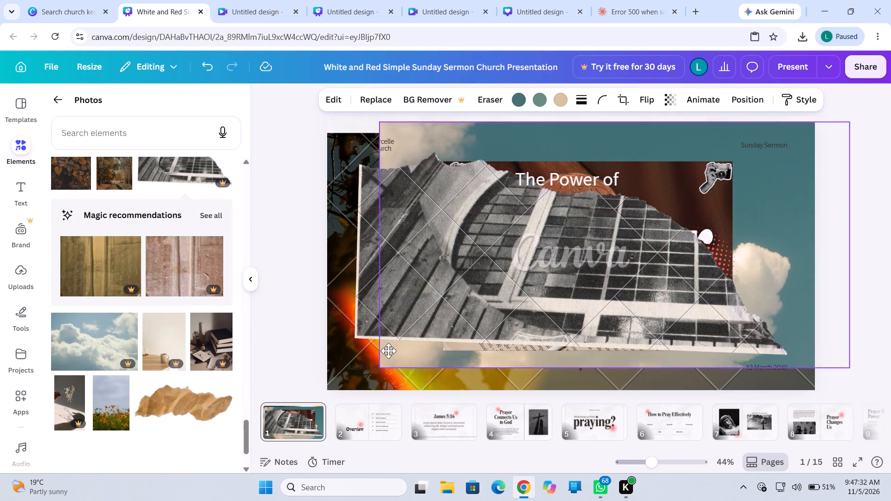
{"action": "left_click_drag", "start_coordinate": [388, 351], "coordinate": [361, 368]}
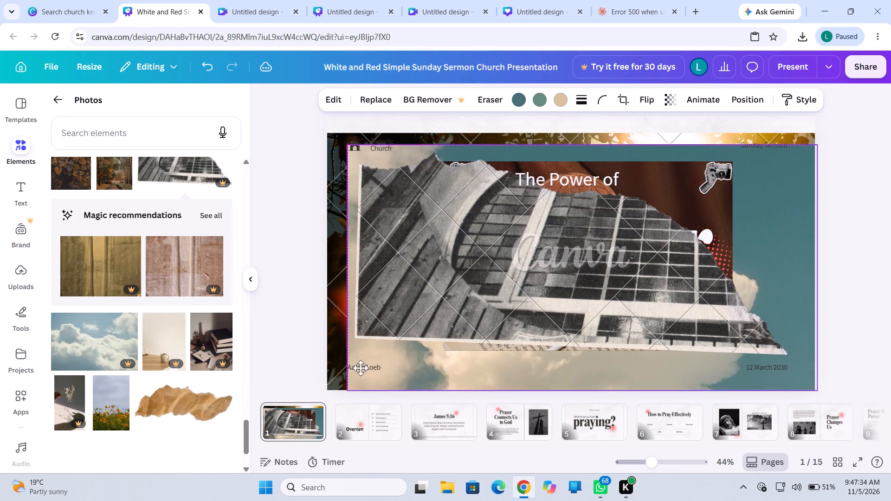
{"action": "left_click_drag", "start_coordinate": [361, 368], "coordinate": [362, 361]}
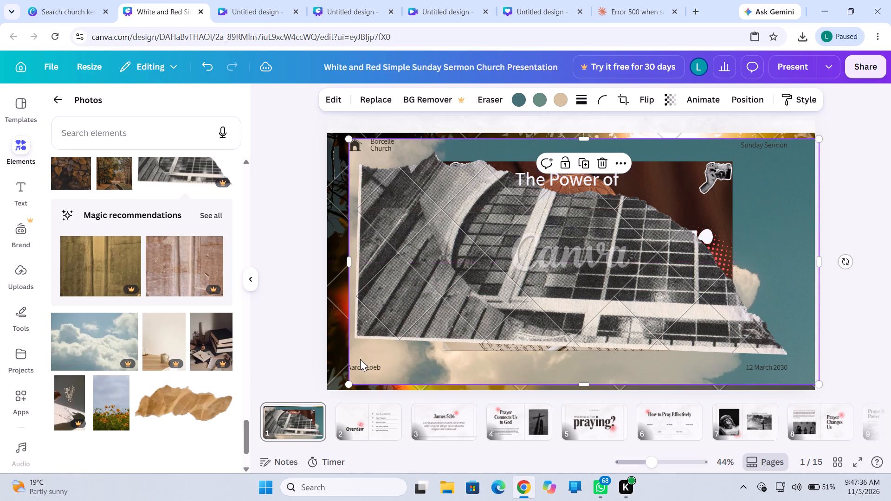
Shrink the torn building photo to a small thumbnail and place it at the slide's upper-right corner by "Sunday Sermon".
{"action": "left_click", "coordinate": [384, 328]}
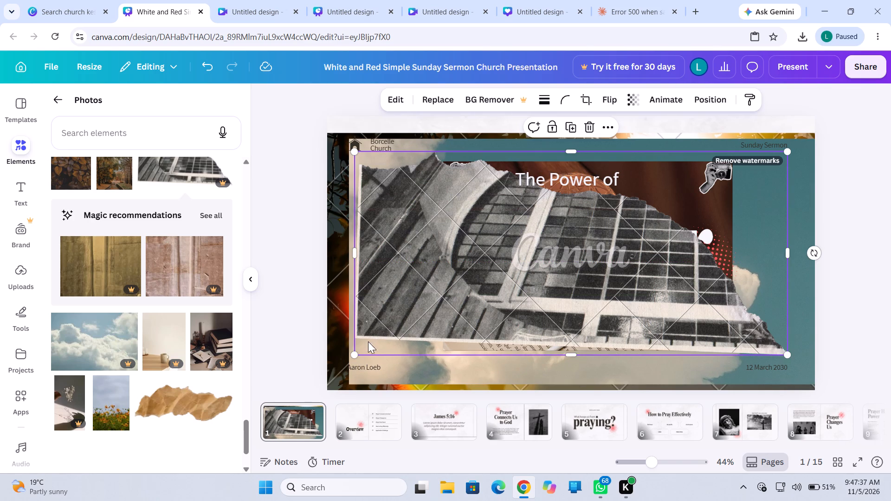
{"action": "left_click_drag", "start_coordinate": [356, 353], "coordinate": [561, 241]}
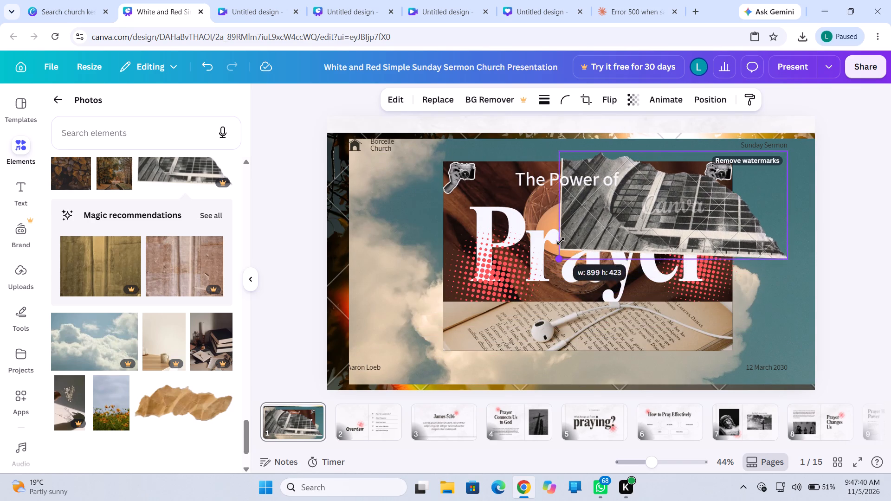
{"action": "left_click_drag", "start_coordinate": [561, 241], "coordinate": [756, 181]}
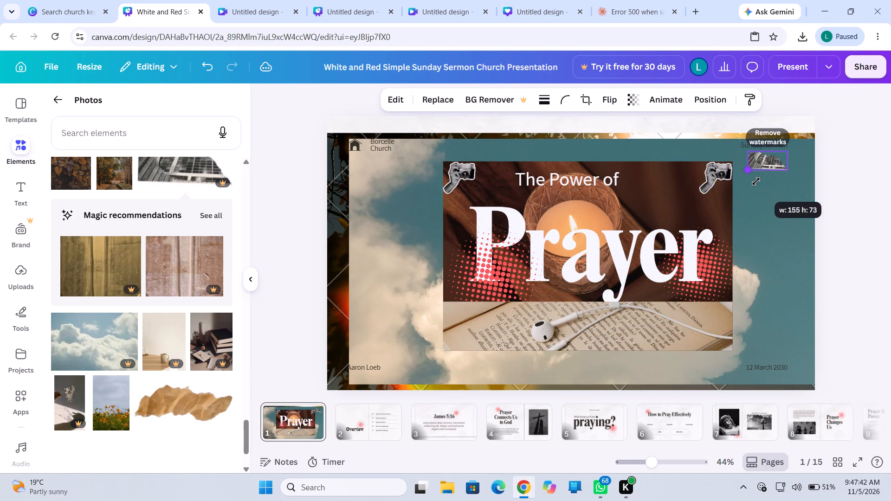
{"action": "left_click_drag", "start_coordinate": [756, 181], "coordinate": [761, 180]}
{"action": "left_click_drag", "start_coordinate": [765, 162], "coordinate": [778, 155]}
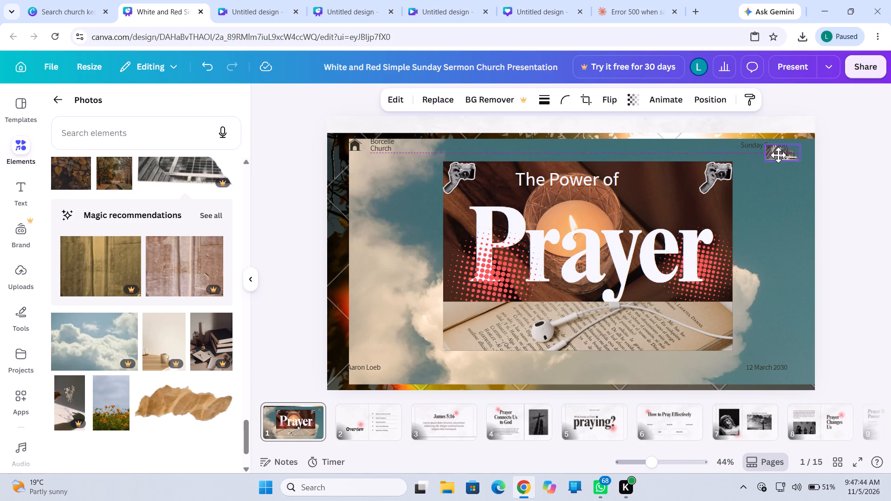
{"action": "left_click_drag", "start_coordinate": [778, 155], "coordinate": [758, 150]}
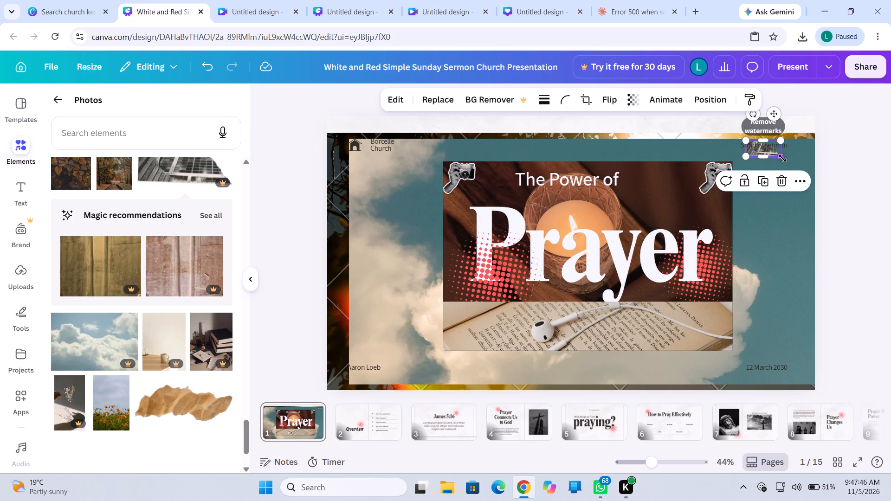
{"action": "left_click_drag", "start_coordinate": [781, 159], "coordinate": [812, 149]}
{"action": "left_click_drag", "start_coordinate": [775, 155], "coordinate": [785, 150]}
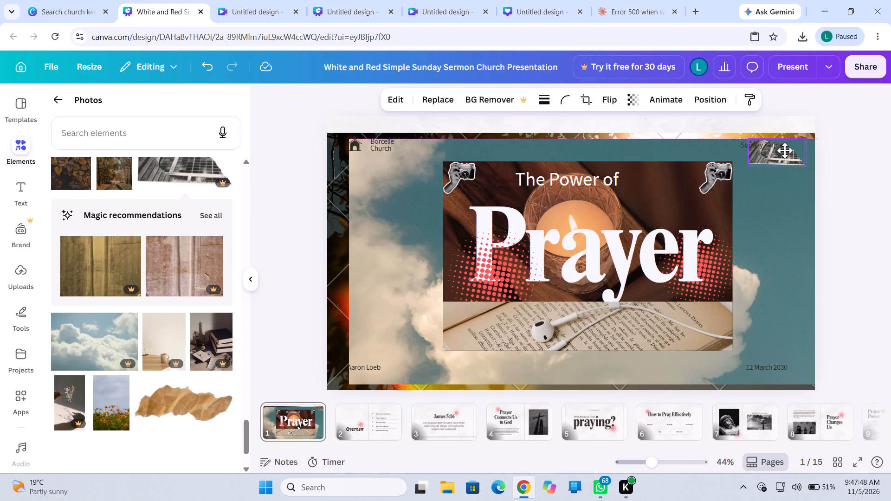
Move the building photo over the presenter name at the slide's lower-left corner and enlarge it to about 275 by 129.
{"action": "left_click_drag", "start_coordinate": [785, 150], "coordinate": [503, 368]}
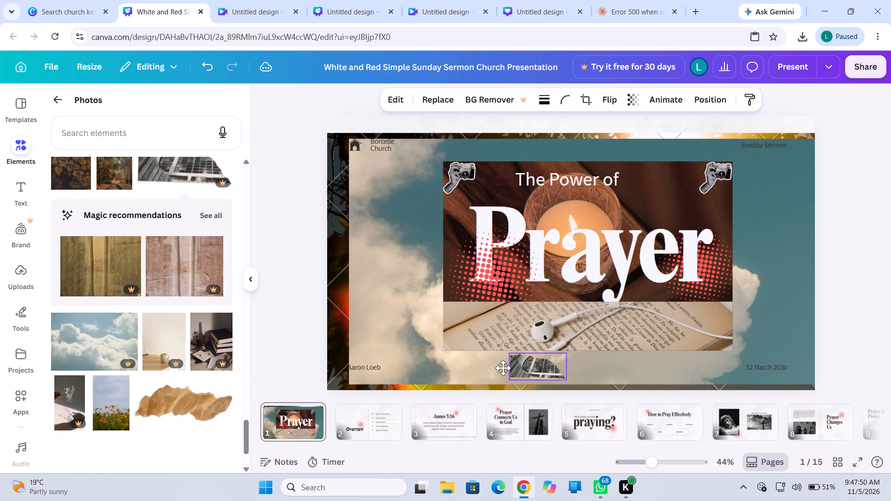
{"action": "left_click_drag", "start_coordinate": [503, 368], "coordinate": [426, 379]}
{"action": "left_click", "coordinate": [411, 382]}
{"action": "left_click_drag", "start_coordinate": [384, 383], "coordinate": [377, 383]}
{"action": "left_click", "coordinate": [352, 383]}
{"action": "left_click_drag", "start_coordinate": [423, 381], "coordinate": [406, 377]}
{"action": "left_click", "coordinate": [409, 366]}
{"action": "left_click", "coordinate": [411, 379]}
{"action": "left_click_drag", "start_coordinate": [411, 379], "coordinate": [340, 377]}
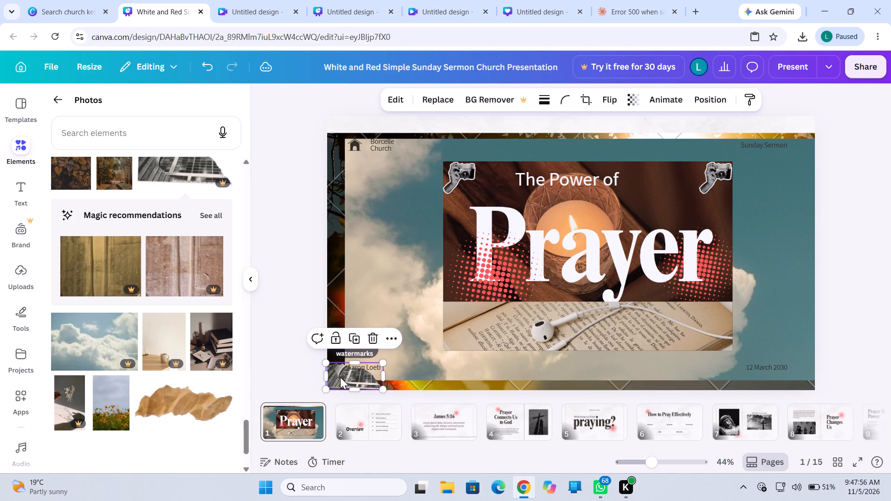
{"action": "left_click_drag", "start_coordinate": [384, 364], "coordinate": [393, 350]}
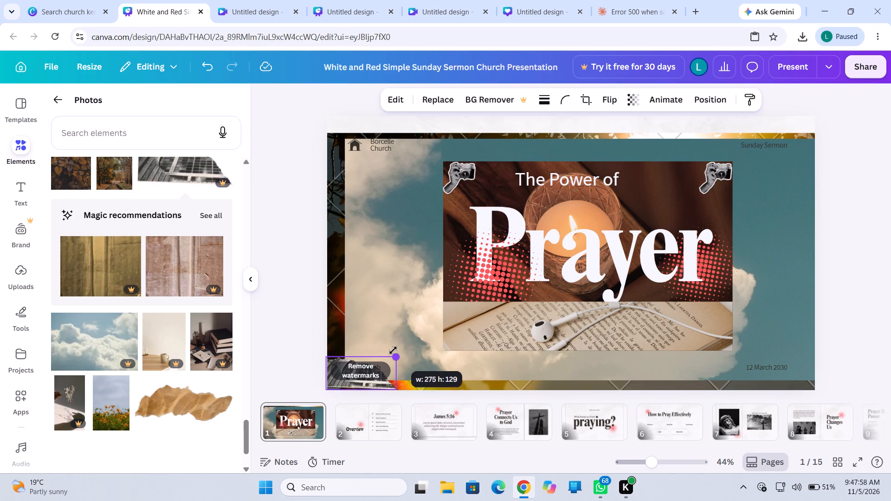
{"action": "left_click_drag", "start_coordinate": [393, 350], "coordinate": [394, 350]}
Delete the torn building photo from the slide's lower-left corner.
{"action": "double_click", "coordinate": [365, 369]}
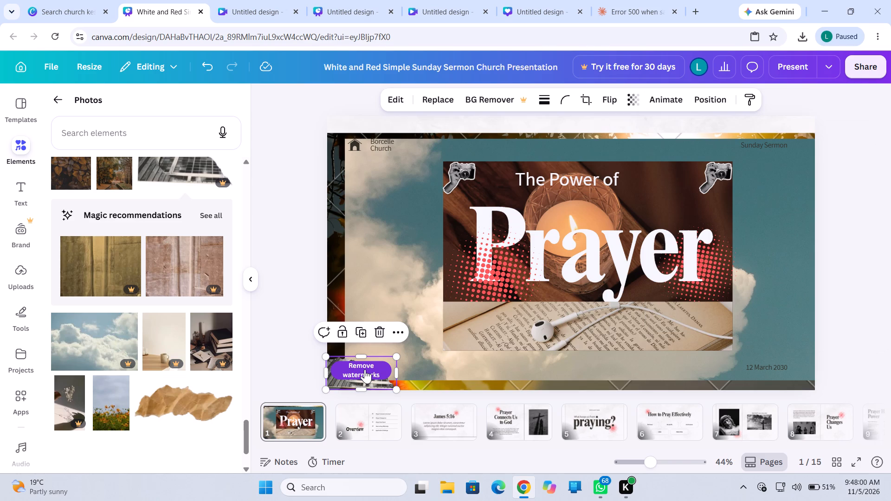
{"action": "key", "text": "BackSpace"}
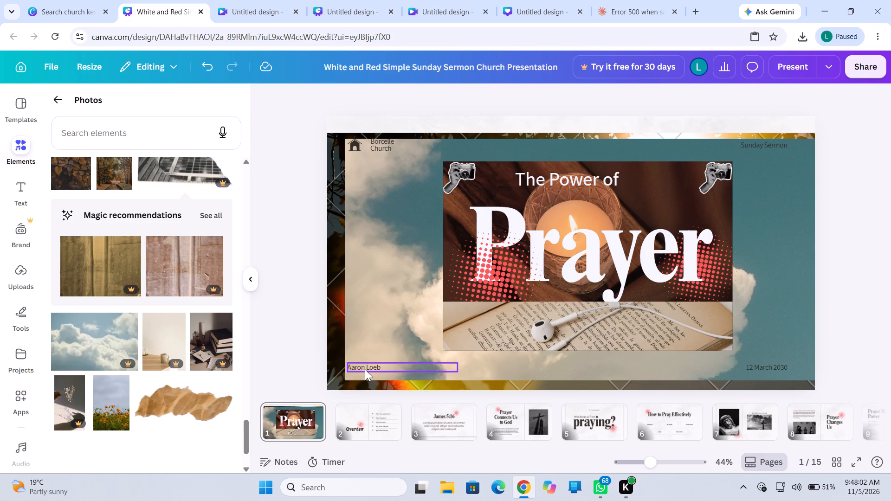
Delete the presenter name text at the slide's lower-left corner.
{"action": "triple_click", "coordinate": [364, 366]}
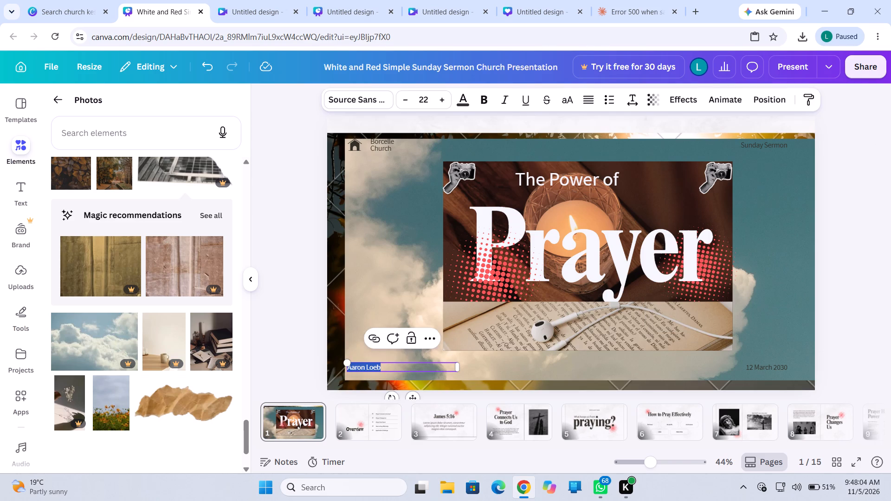
{"action": "key", "text": "BackSpace"}
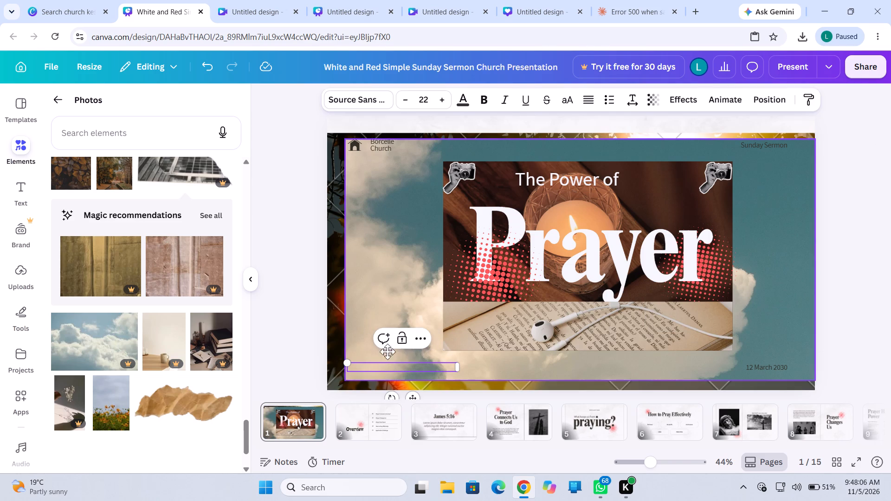
{"action": "left_click", "coordinate": [378, 239]}
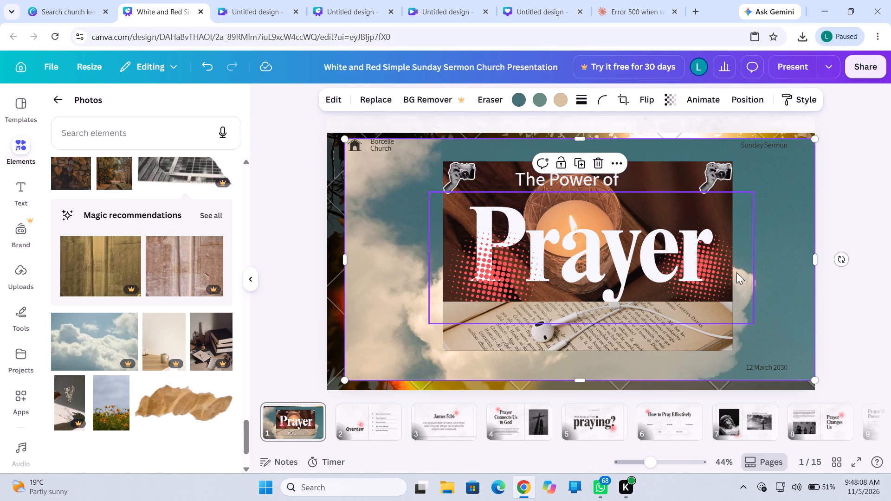
{"action": "left_click", "coordinate": [753, 268]}
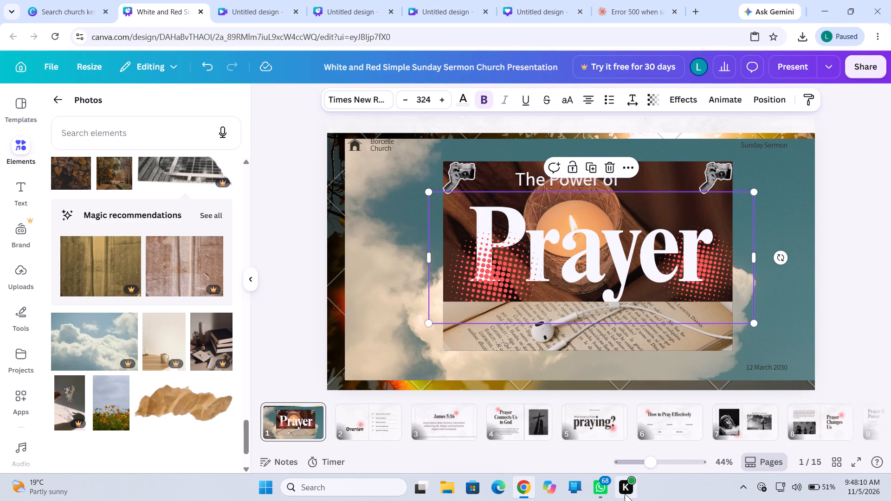
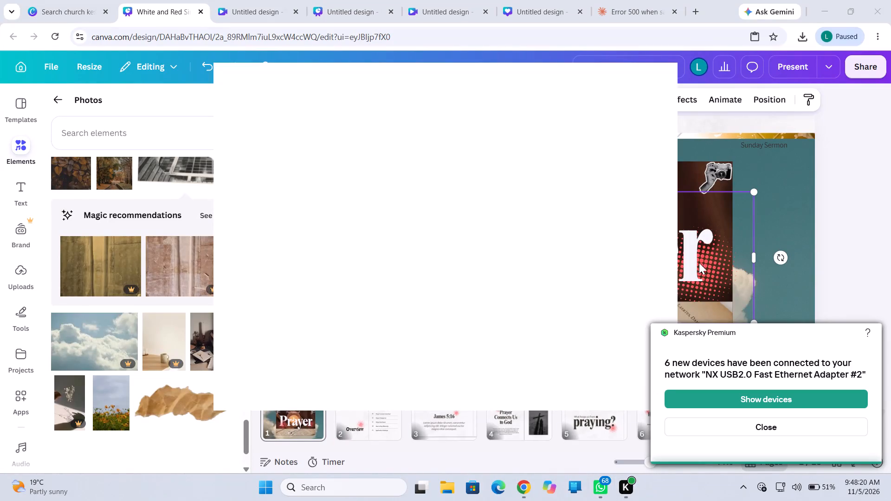
Dismiss the antivirus pop-up about new network devices and return to the title slide.
{"action": "left_click", "coordinate": [752, 226]}
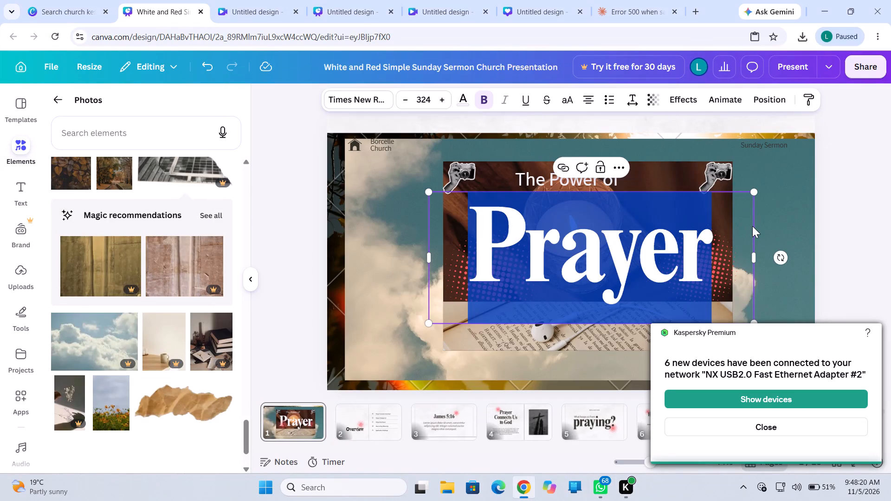
{"action": "left_click", "coordinate": [787, 423]}
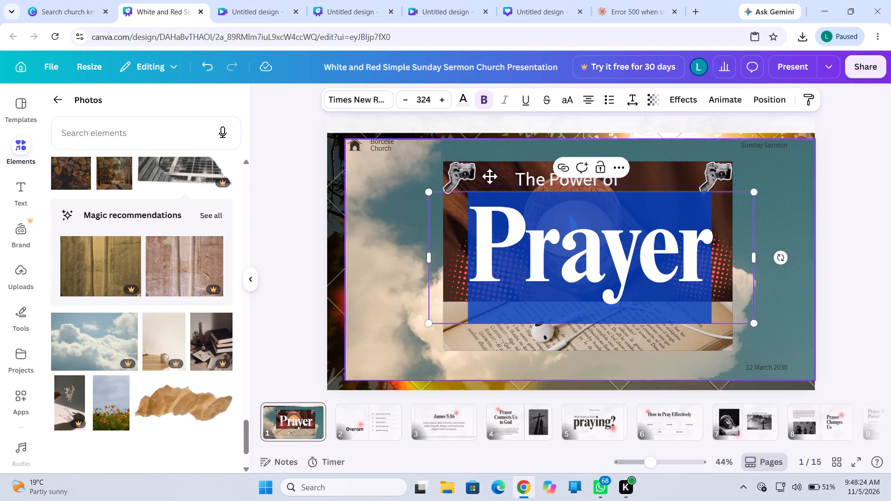
{"action": "left_click", "coordinate": [575, 233]}
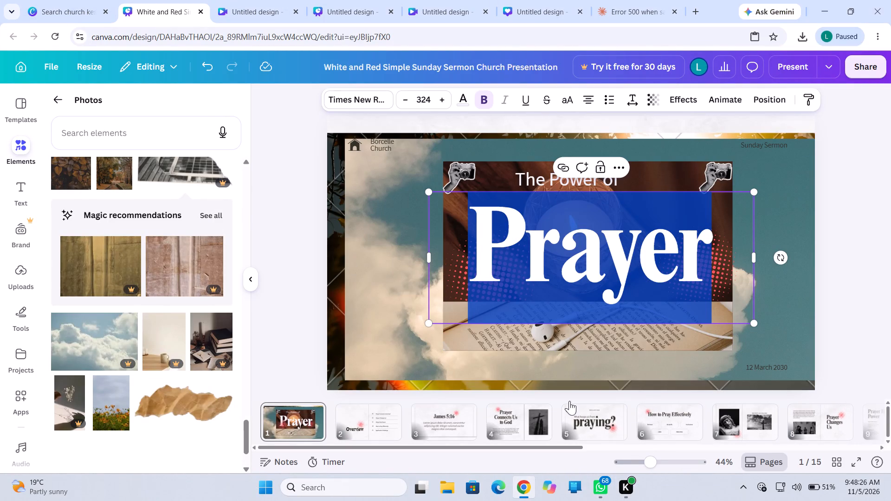
{"action": "left_click", "coordinate": [592, 271]}
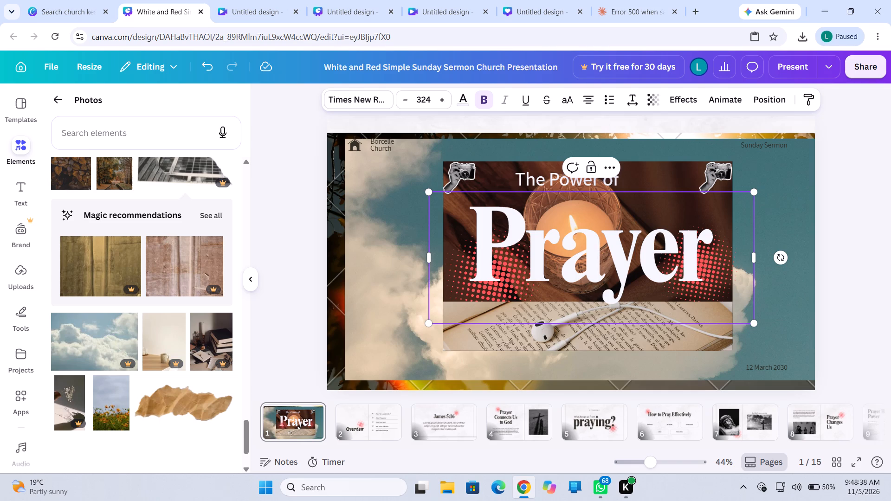
Add the iridescent pastel photo from the Photos results to the title slide.
{"action": "scroll", "coordinate": [170, 383], "scroll_direction": "down", "scroll_amount": 7}
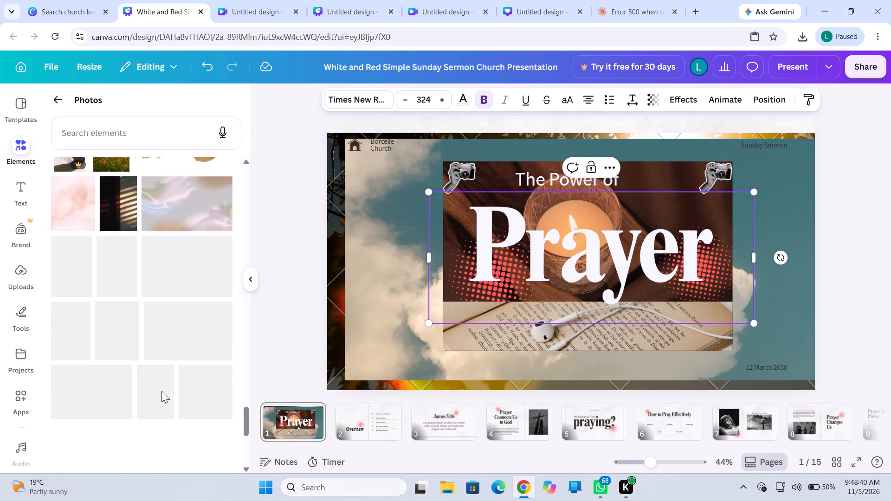
{"action": "left_click", "coordinate": [190, 217]}
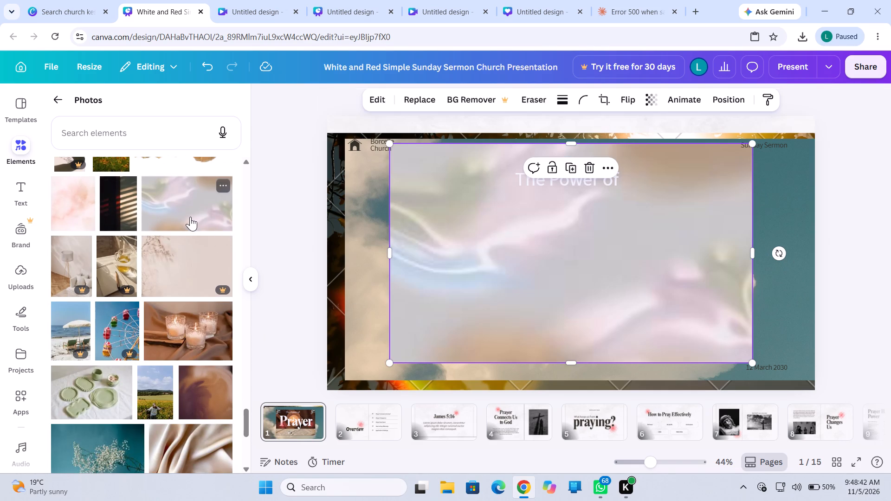
Send the iridescent photo backward layer by layer until it sits behind the title, halftones, cameras, book strip and candle photo.
{"action": "right_click", "coordinate": [477, 288]}
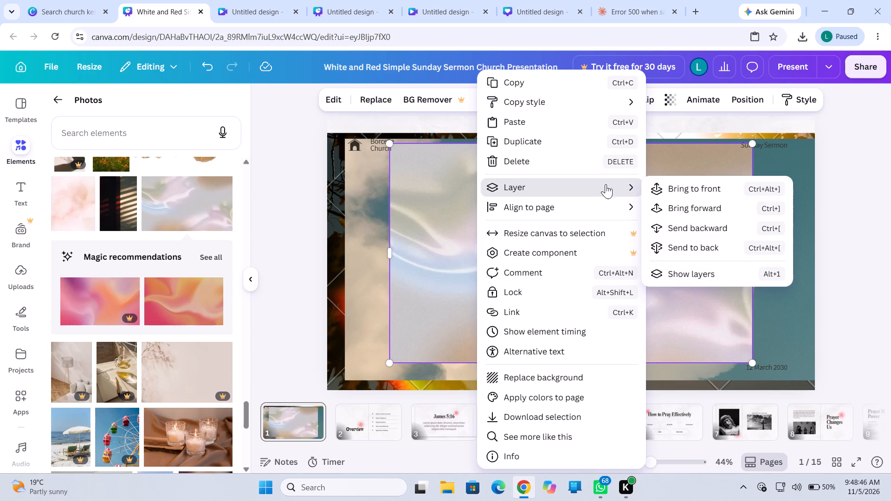
{"action": "left_click", "coordinate": [707, 228]}
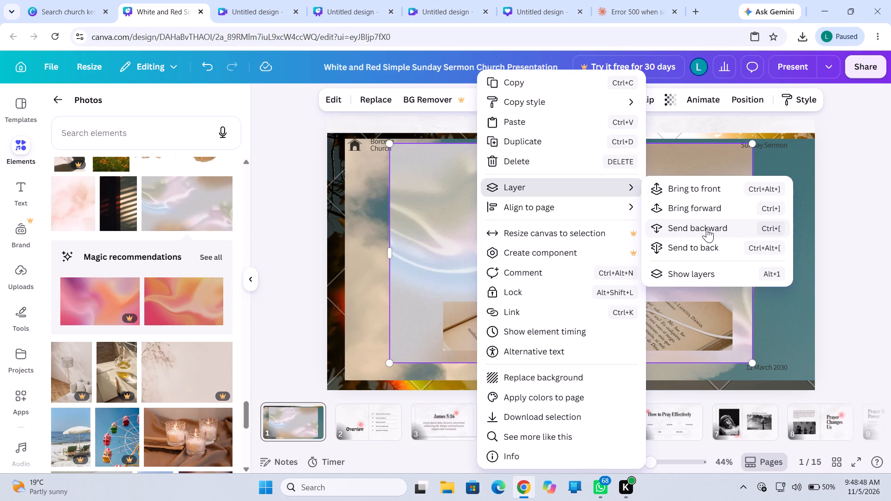
{"action": "left_click", "coordinate": [707, 228]}
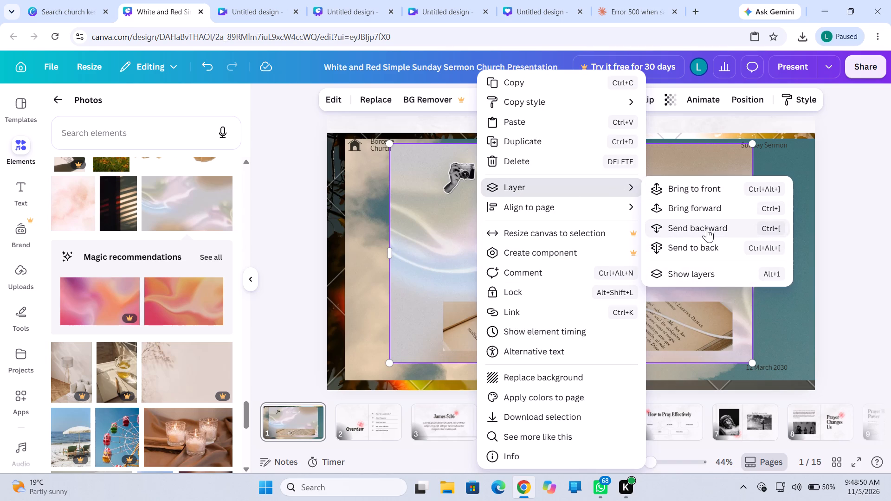
{"action": "left_click", "coordinate": [707, 228]}
{"action": "left_click", "coordinate": [707, 228]}
{"action": "left_click", "coordinate": [707, 228]}
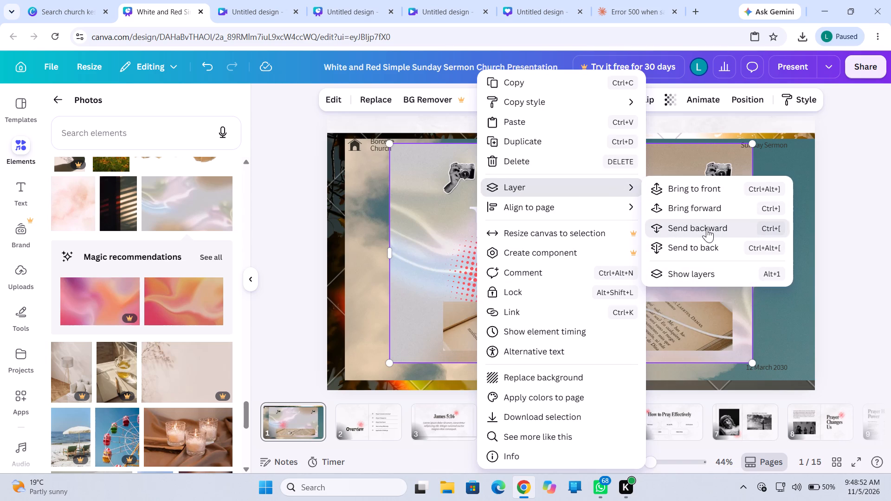
{"action": "left_click", "coordinate": [707, 228]}
{"action": "left_click", "coordinate": [708, 228]}
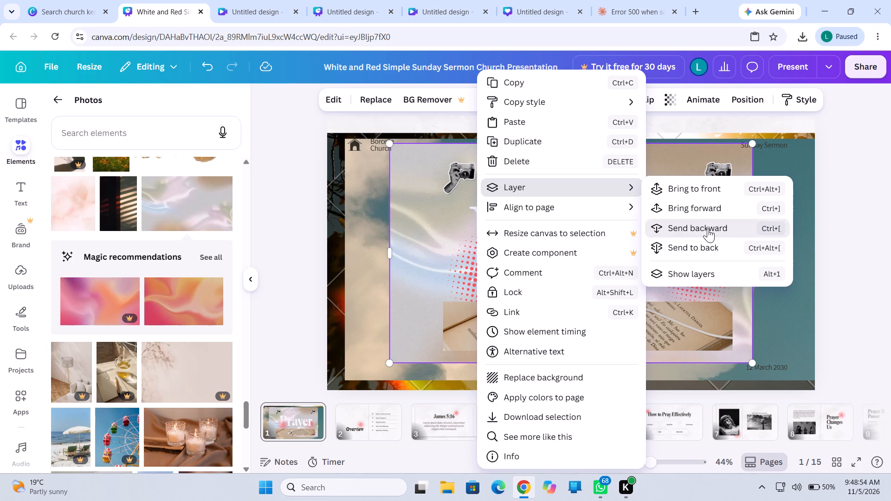
{"action": "left_click", "coordinate": [422, 272]}
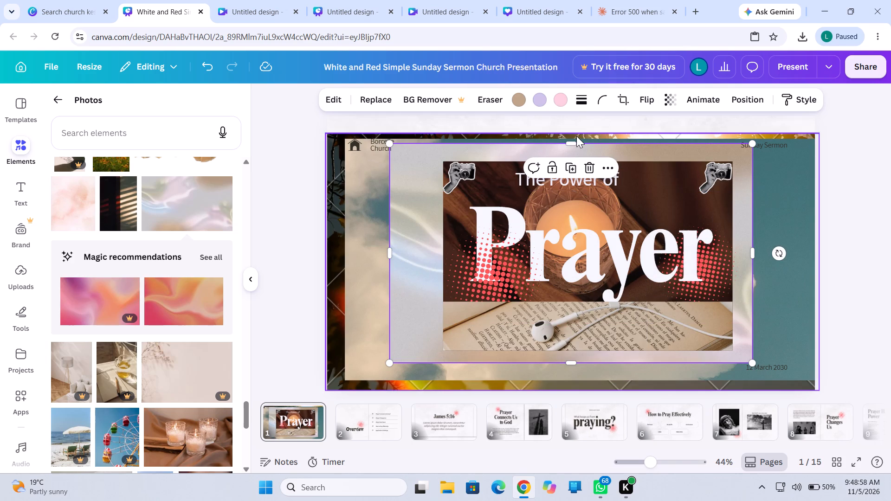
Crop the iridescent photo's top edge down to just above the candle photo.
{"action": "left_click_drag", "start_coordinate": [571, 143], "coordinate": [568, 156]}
Delete the "Borcelle Church" text at the slide's upper-left corner.
{"action": "triple_click", "coordinate": [384, 143]}
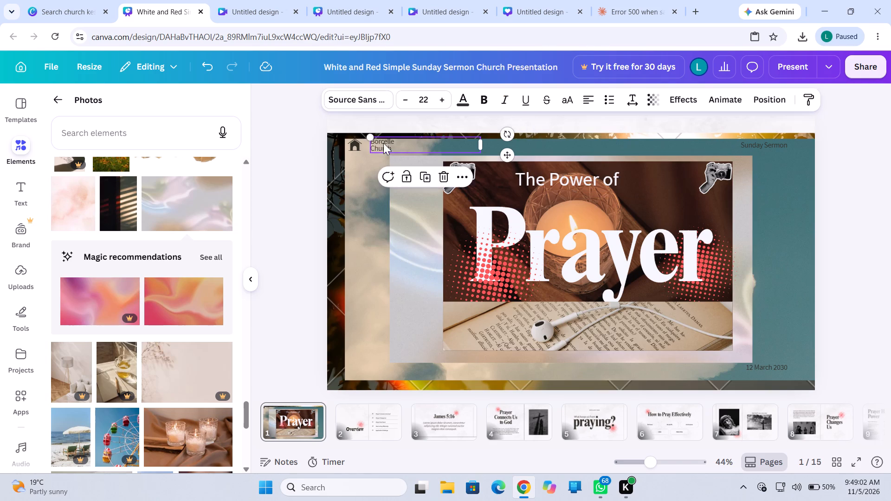
{"action": "left_click", "coordinate": [383, 143]}
{"action": "double_click", "coordinate": [383, 143]}
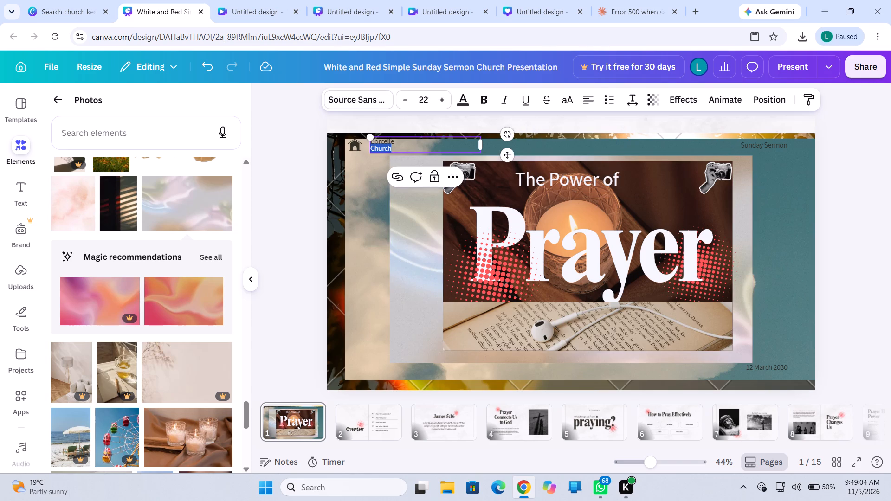
{"action": "key", "text": "BackSpace"}
{"action": "key", "text": "BackSpace"}
{"action": "key", "text": "BackSpace"}
{"action": "key", "text": "BackSpace"}
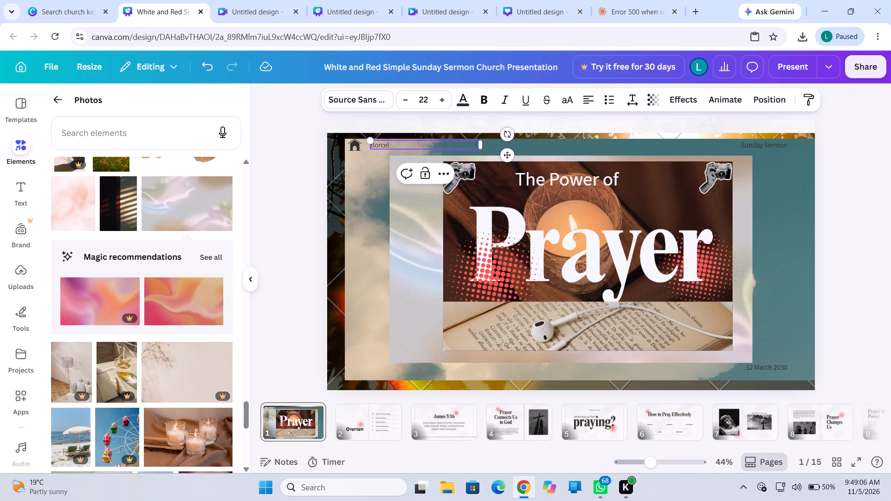
{"action": "key", "text": "BackSpace"}
{"action": "key", "text": "BackSpace"}
{"action": "key", "text": "BackSpace"}
{"action": "key", "text": "BackSpace"}
{"action": "key", "text": "BackSpace"}
{"action": "key", "text": "BackSpace"}
{"action": "key", "text": "BackSpace"}
{"action": "key", "text": "BackSpace"}
{"action": "key", "text": "BackSpace"}
{"action": "key", "text": "BackSpace"}
{"action": "left_click", "coordinate": [549, 149]}
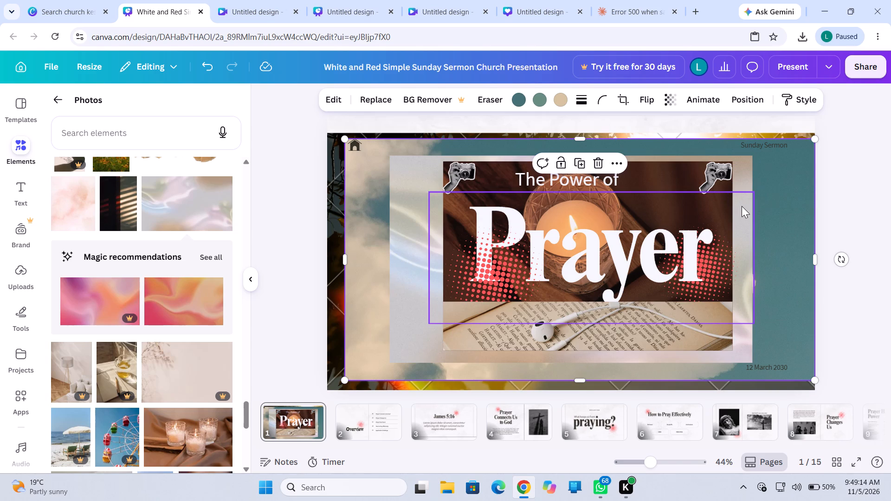
Resize the iridescent photo to about 834 high and widen both sides nearly to the cloud photo's edges, leaving a thin border.
{"action": "left_click", "coordinate": [398, 197]}
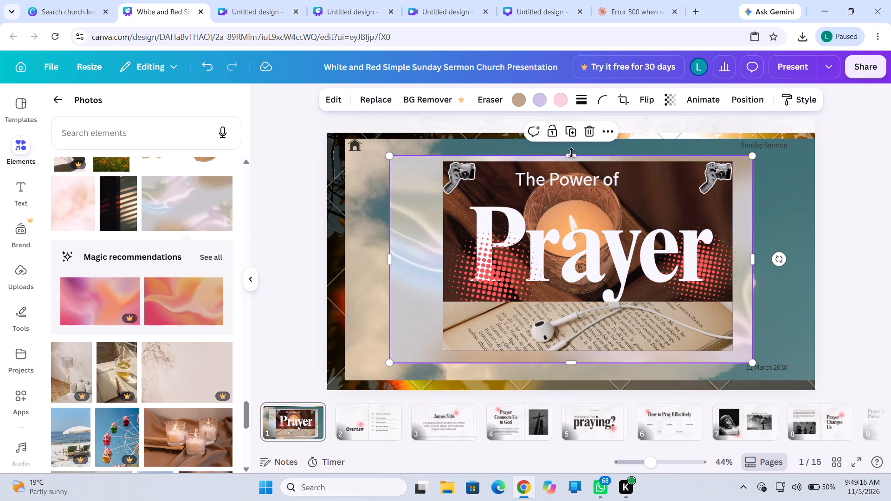
{"action": "left_click_drag", "start_coordinate": [572, 156], "coordinate": [573, 150]}
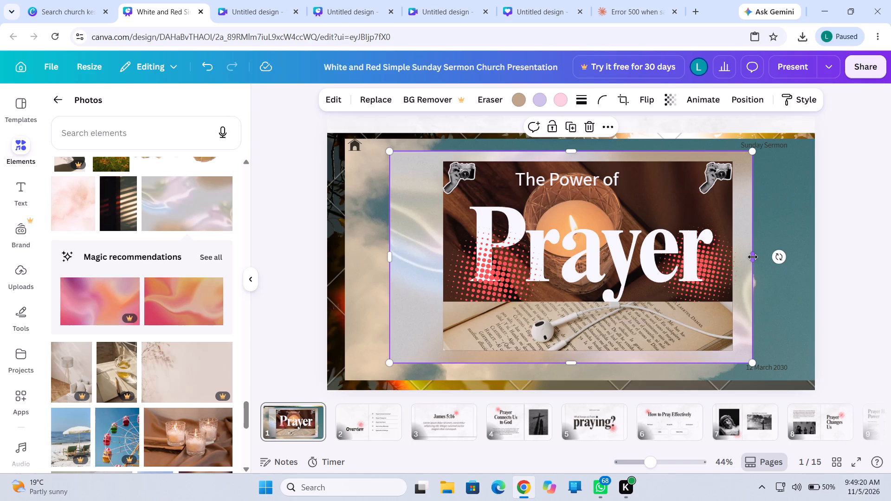
{"action": "left_click_drag", "start_coordinate": [753, 257], "coordinate": [795, 257]}
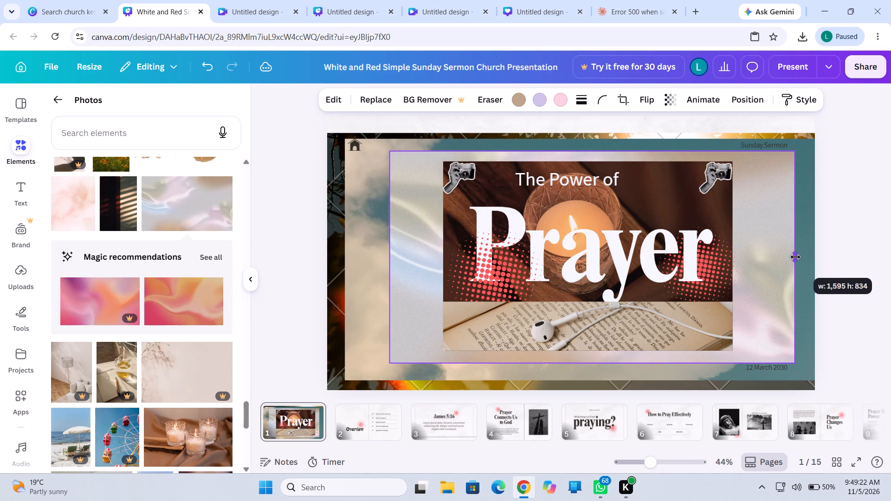
{"action": "left_click_drag", "start_coordinate": [795, 257], "coordinate": [803, 257]}
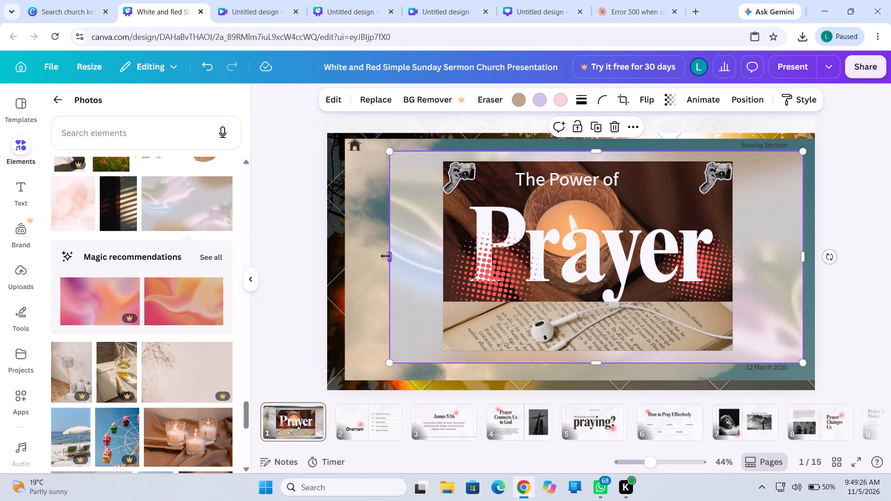
{"action": "left_click_drag", "start_coordinate": [386, 256], "coordinate": [355, 249]}
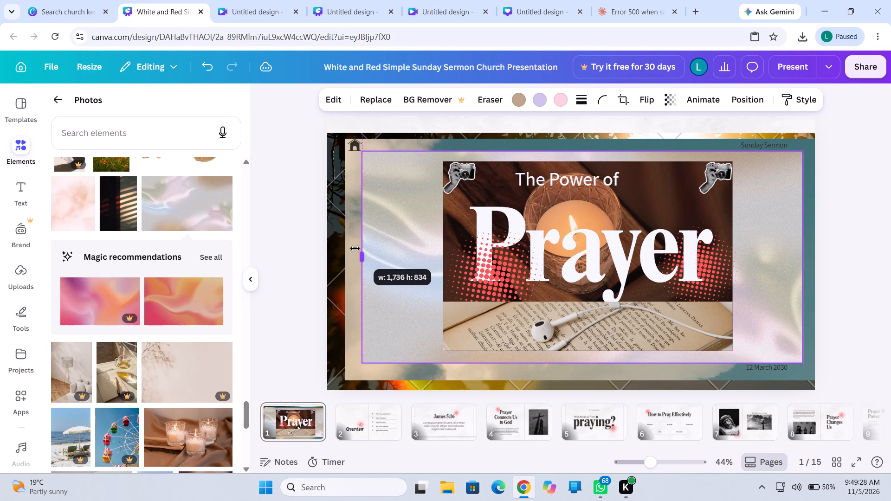
{"action": "left_click_drag", "start_coordinate": [355, 249], "coordinate": [353, 248]}
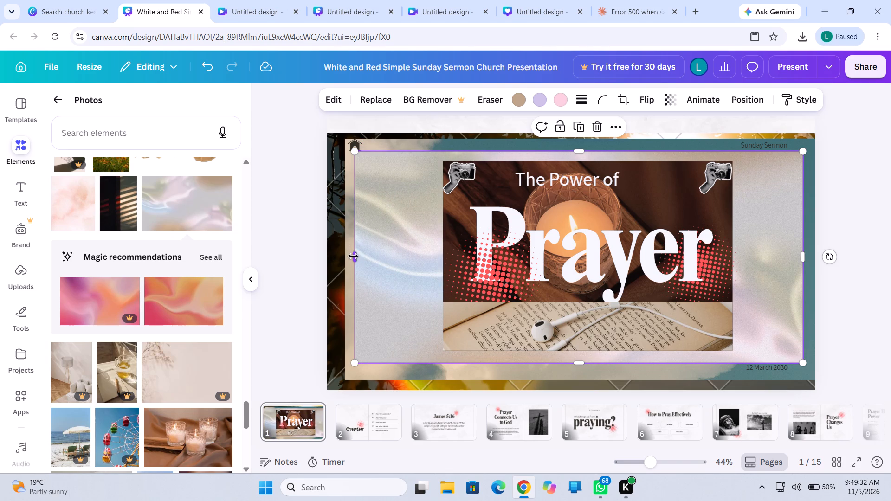
{"action": "left_click_drag", "start_coordinate": [353, 255], "coordinate": [356, 250]}
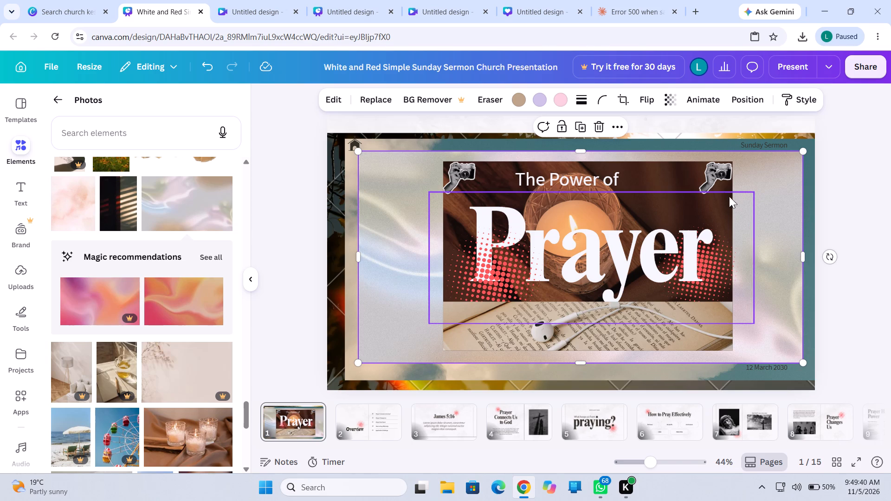
{"action": "left_click", "coordinate": [668, 145]}
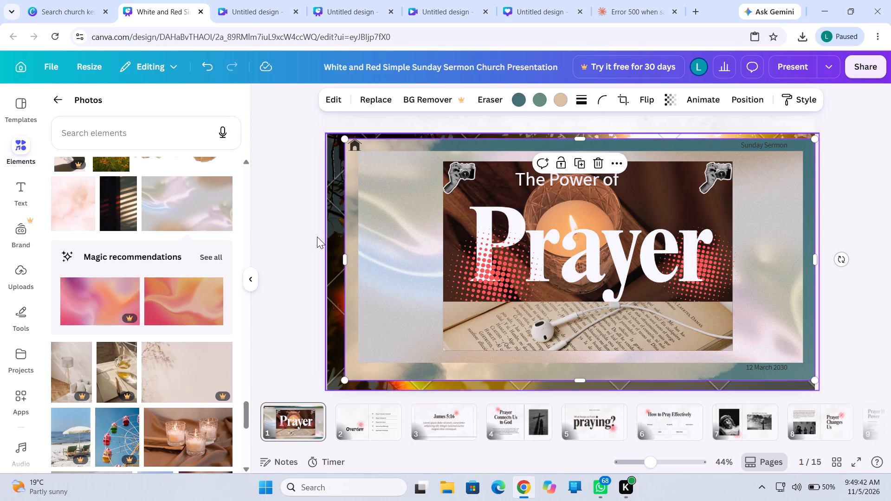
{"action": "left_click", "coordinate": [317, 237]}
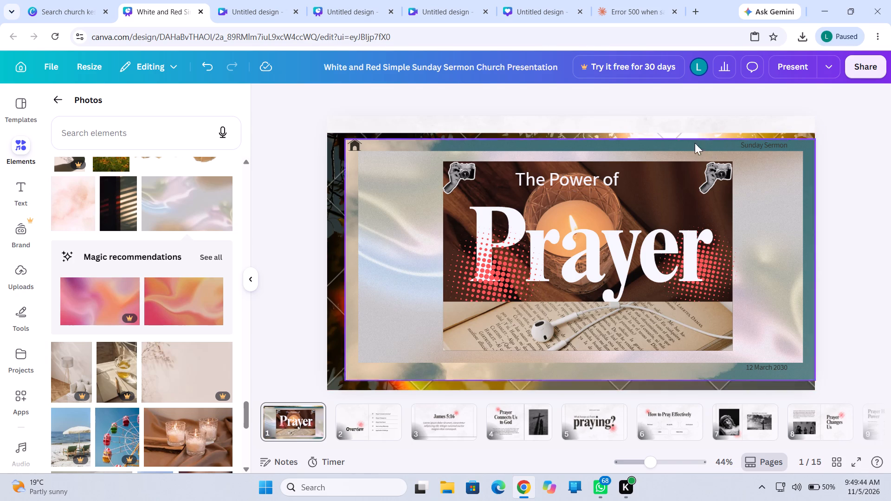
Delete the "Sunday Sermon" text at the slide's upper-right corner.
{"action": "triple_click", "coordinate": [751, 141]}
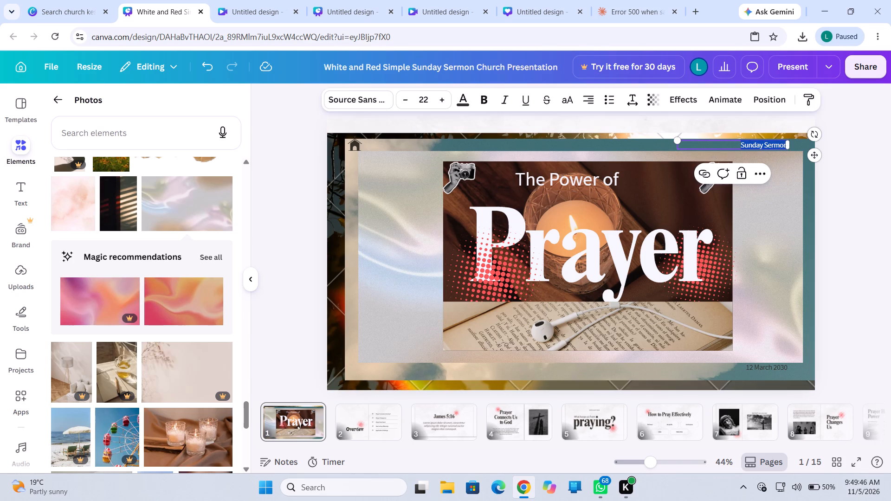
{"action": "left_click", "coordinate": [751, 141]}
{"action": "key", "text": "BackSpace"}
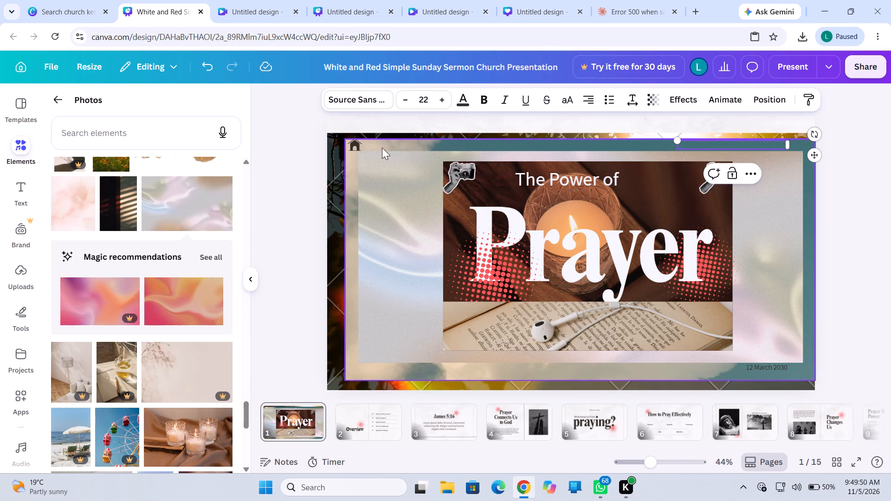
Delete the small house icon at the slide's upper-left corner.
{"action": "left_click", "coordinate": [354, 145]}
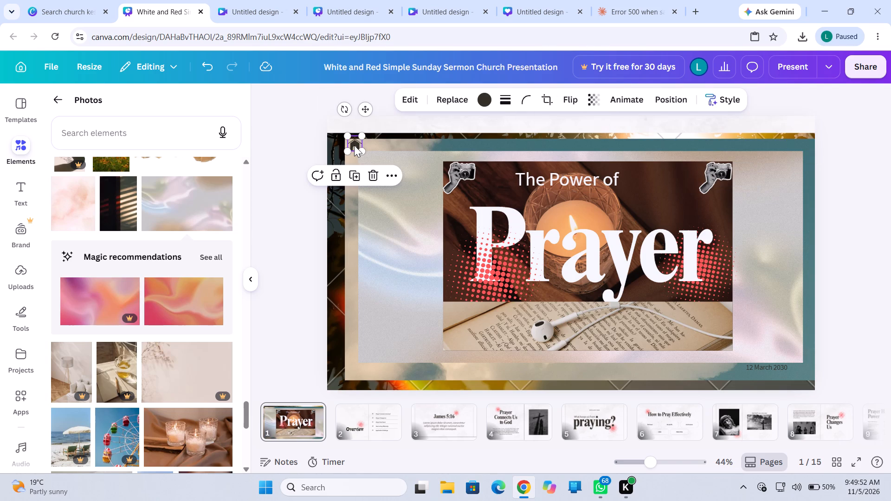
{"action": "key", "text": "BackSpace"}
{"action": "scroll", "coordinate": [354, 145], "scroll_direction": "up", "scroll_amount": 4}
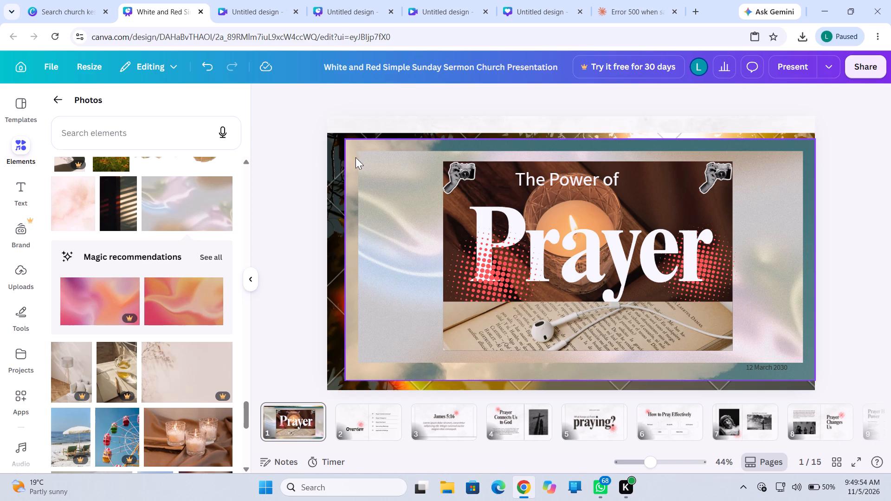
Delete the "12 March 2030" date text at the slide's lower-right corner.
{"action": "triple_click", "coordinate": [765, 364]}
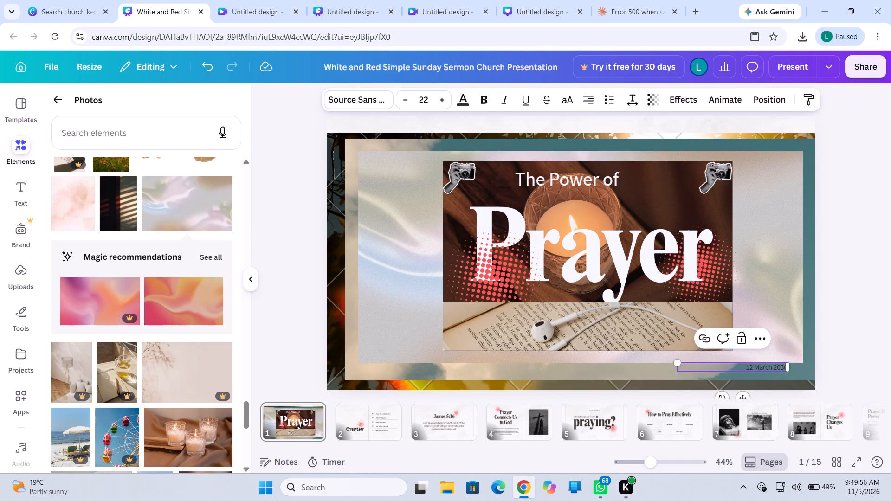
{"action": "left_click", "coordinate": [766, 365]}
{"action": "double_click", "coordinate": [766, 365]}
{"action": "left_click", "coordinate": [766, 365]}
{"action": "key", "text": "BackSpace"}
{"action": "scroll", "coordinate": [766, 365], "scroll_direction": "up", "scroll_amount": 3}
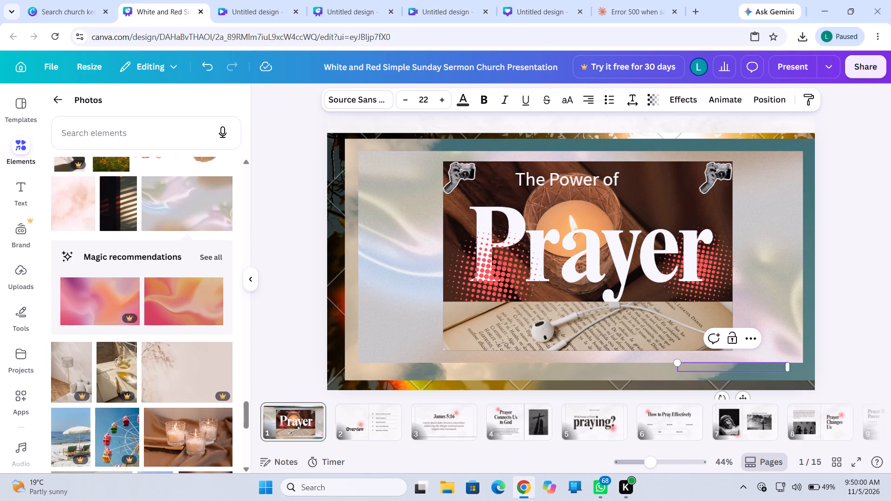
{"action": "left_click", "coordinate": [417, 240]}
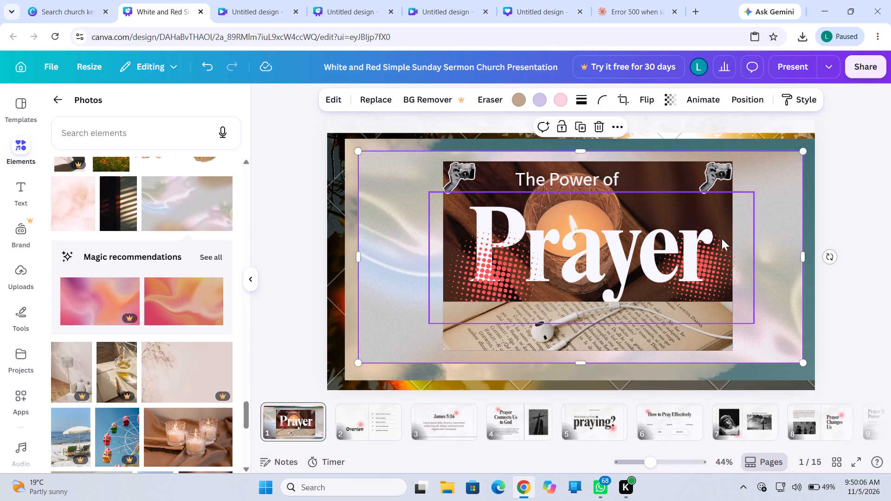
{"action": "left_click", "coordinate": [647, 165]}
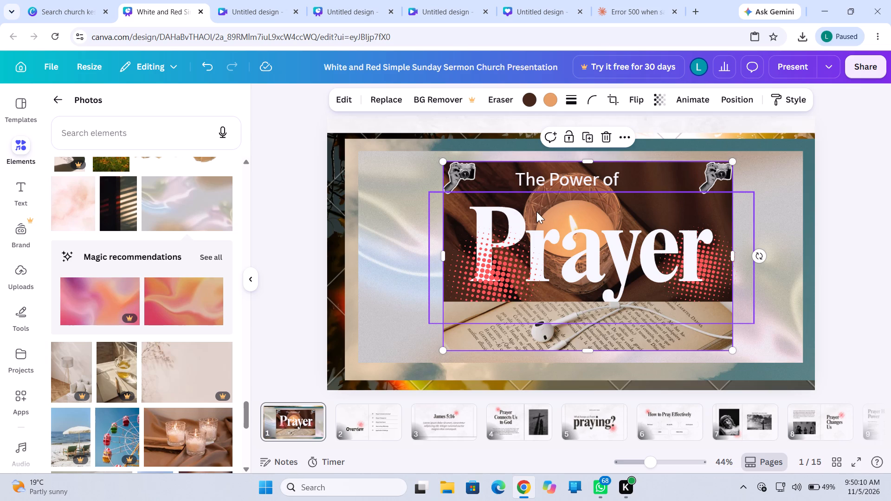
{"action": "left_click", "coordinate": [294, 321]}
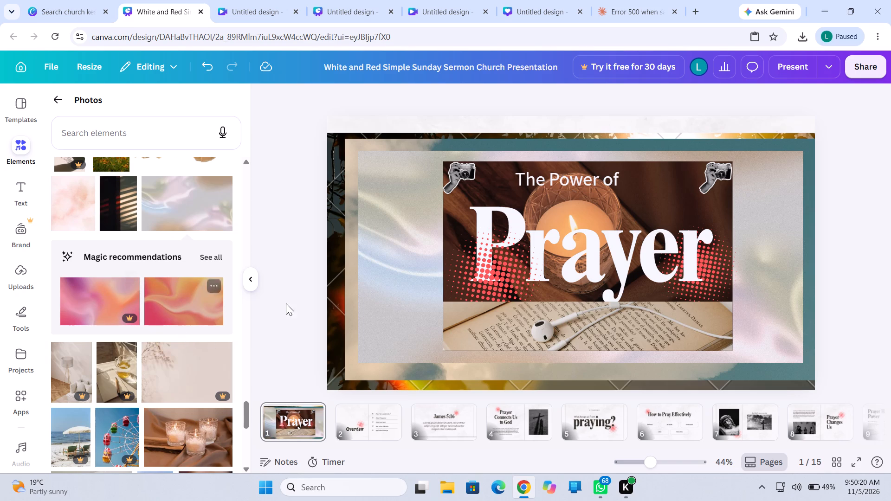
Narrow the cloud photo to about 1,800 wide by pulling in its right edge.
{"action": "left_click", "coordinate": [695, 143]}
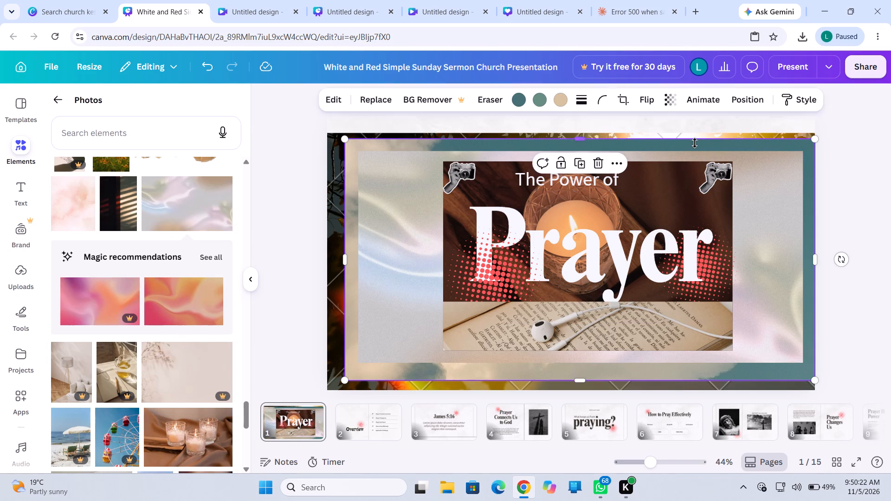
{"action": "left_click_drag", "start_coordinate": [816, 260], "coordinate": [803, 266]}
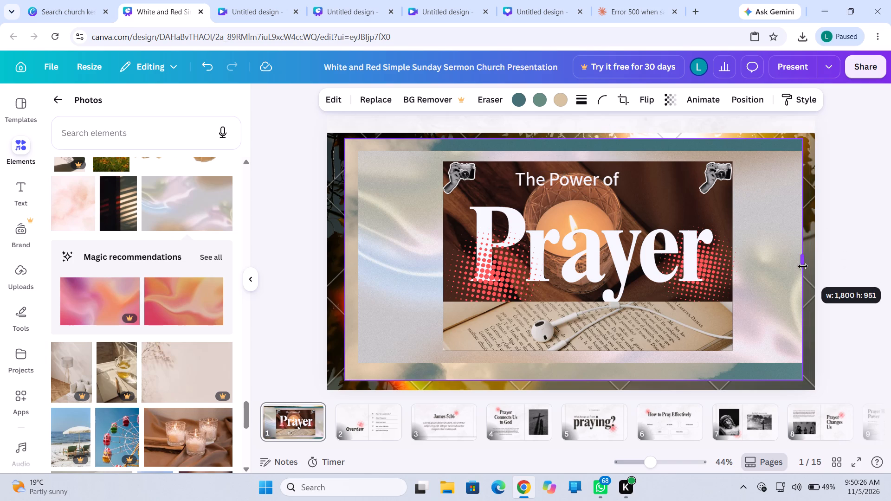
{"action": "left_click_drag", "start_coordinate": [803, 266], "coordinate": [803, 267]}
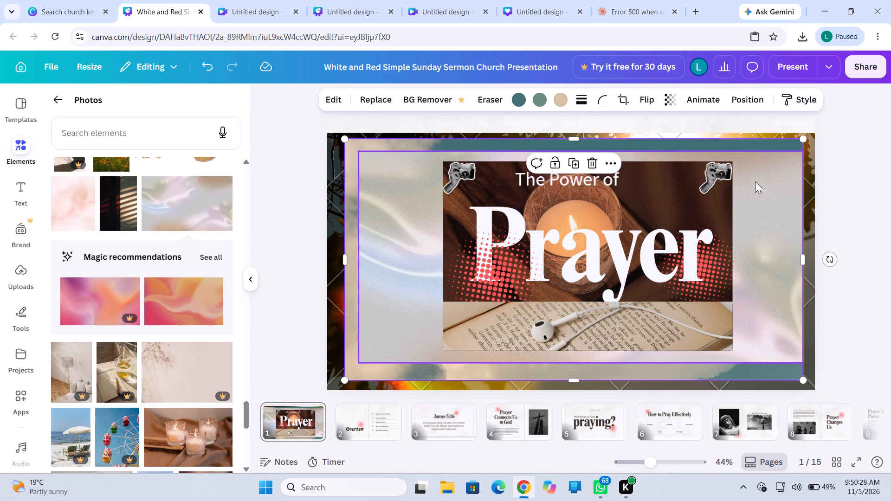
Narrow the iridescent photo from both its right and left edges, leaving a wider border inside the cloud photo.
{"action": "left_click", "coordinate": [756, 181]}
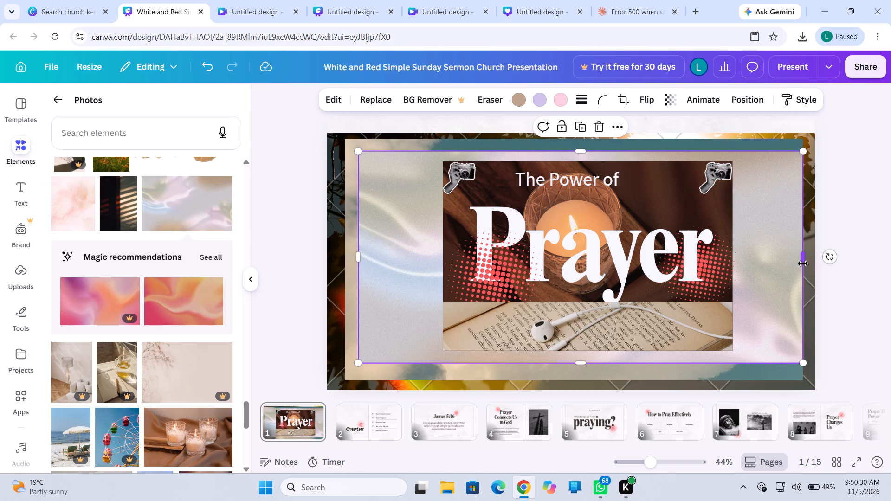
{"action": "left_click_drag", "start_coordinate": [801, 259], "coordinate": [789, 261]}
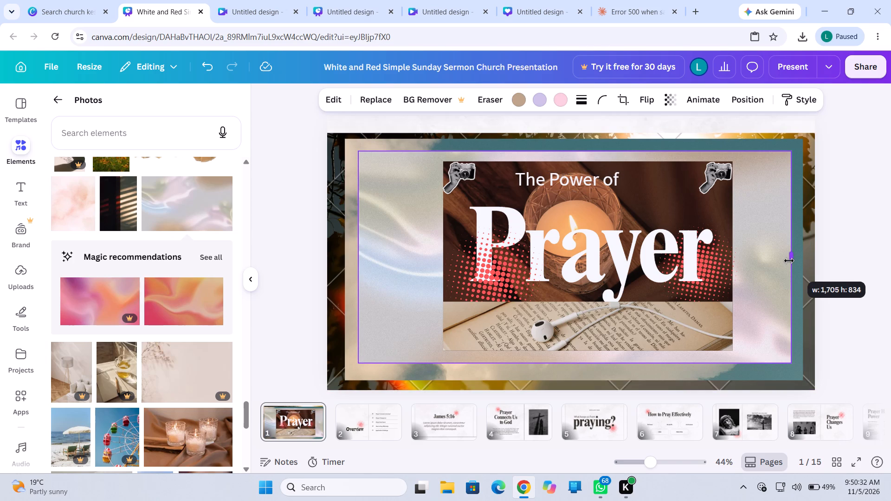
{"action": "left_click_drag", "start_coordinate": [789, 261], "coordinate": [789, 261]}
{"action": "left_click", "coordinate": [846, 198]}
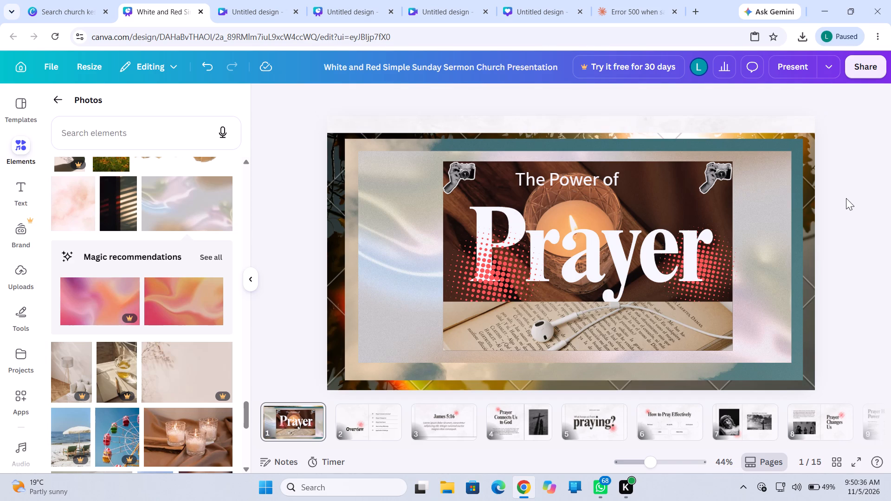
{"action": "scroll", "coordinate": [846, 199], "scroll_direction": "up", "scroll_amount": 1}
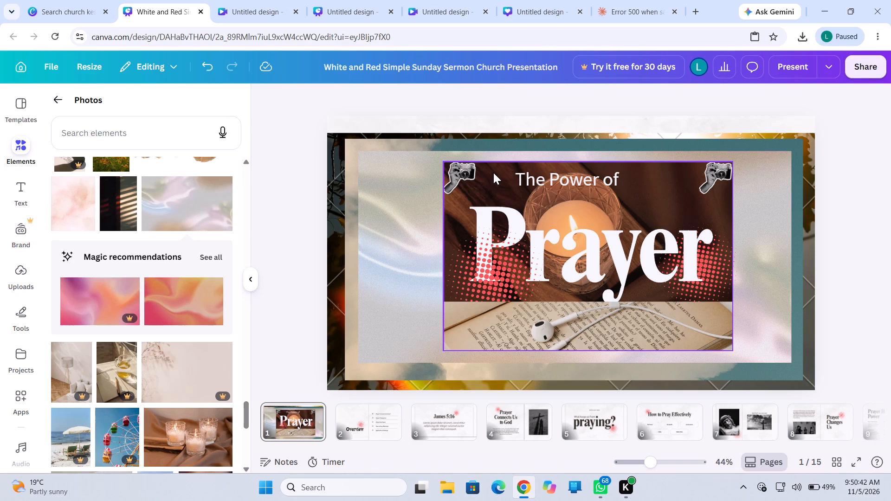
{"action": "left_click", "coordinate": [375, 217]}
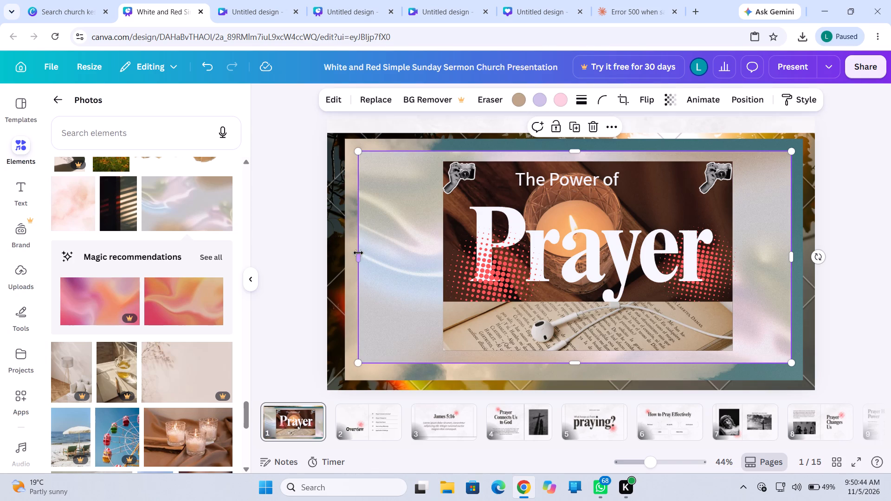
{"action": "left_click_drag", "start_coordinate": [359, 258], "coordinate": [373, 259]}
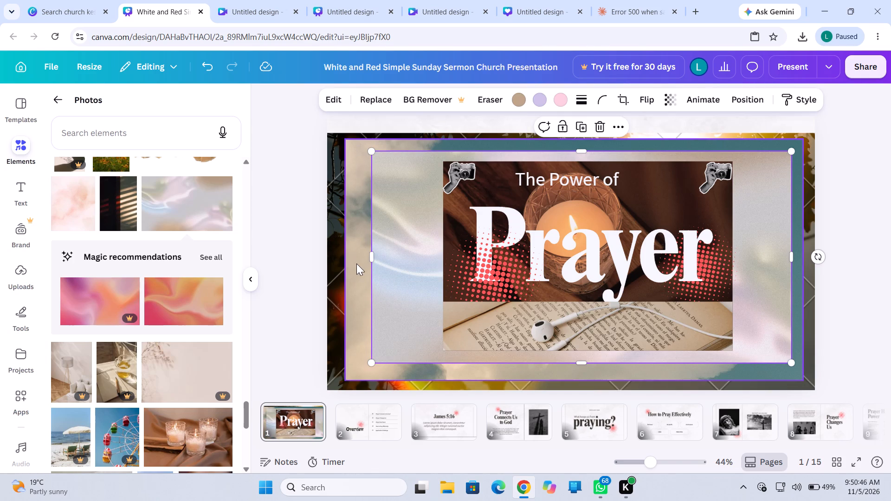
Narrow the cloud photo to about 1,780 wide by pulling in its left edge.
{"action": "left_click", "coordinate": [351, 263]}
{"action": "left_click_drag", "start_coordinate": [345, 258], "coordinate": [349, 262]}
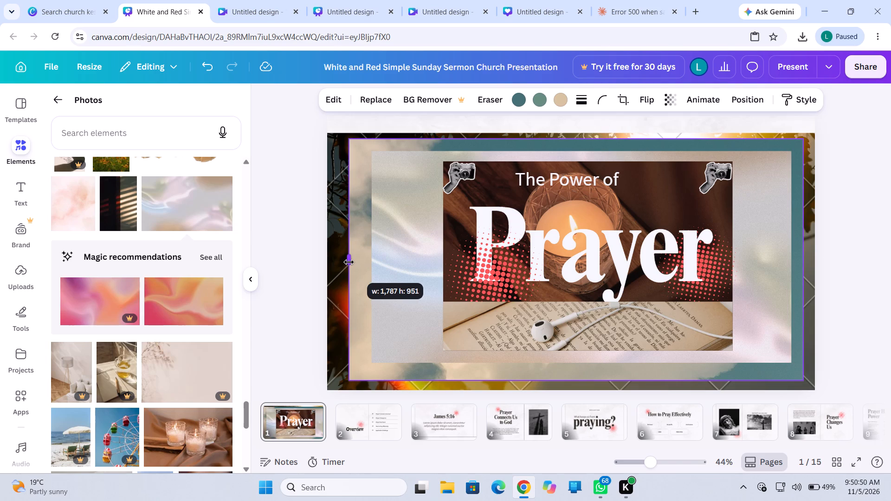
{"action": "left_click_drag", "start_coordinate": [349, 262], "coordinate": [351, 263]}
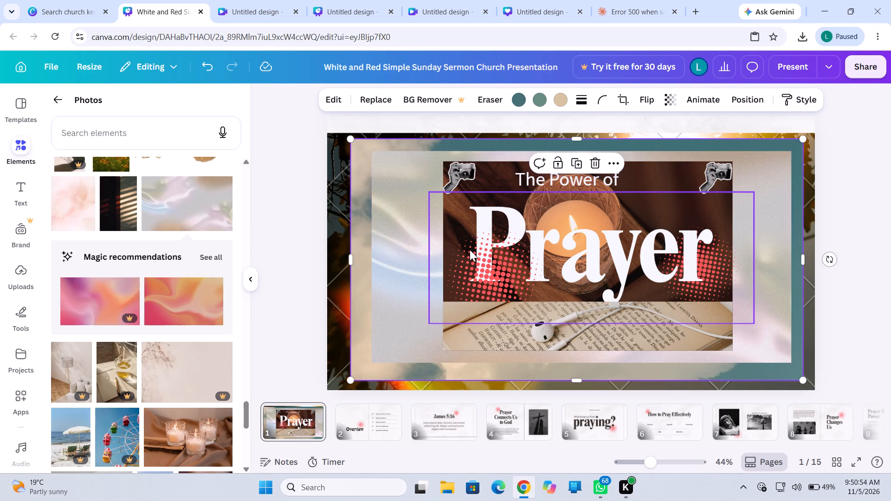
Move the cloud photo left and slightly down, closer to the slide's left edge.
{"action": "left_click", "coordinate": [340, 259]}
{"action": "left_click", "coordinate": [358, 259]}
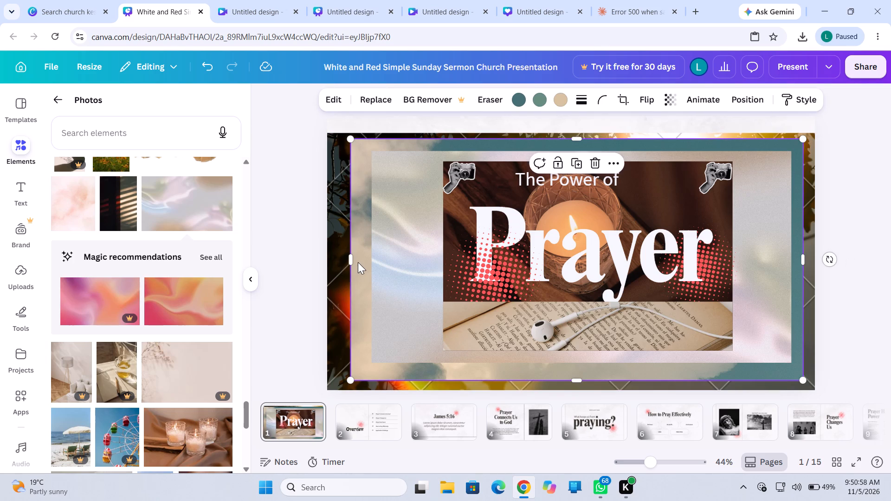
{"action": "left_click_drag", "start_coordinate": [358, 261], "coordinate": [343, 262]}
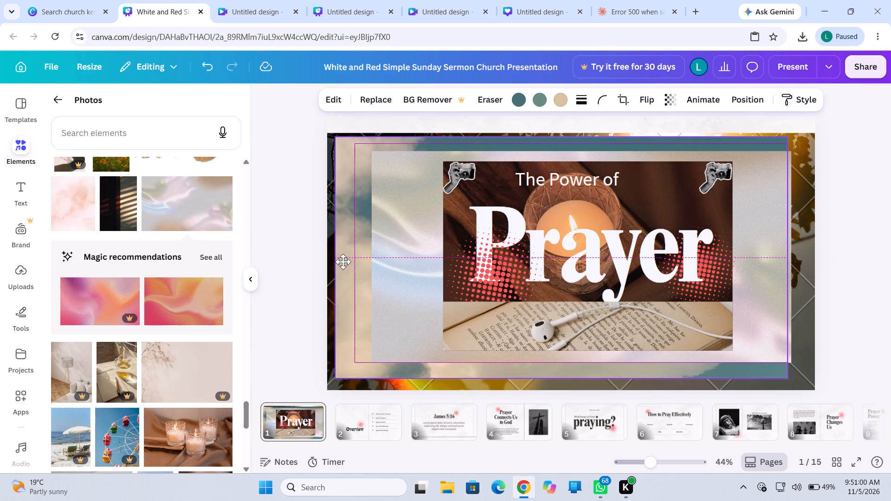
{"action": "left_click_drag", "start_coordinate": [343, 262], "coordinate": [349, 265]}
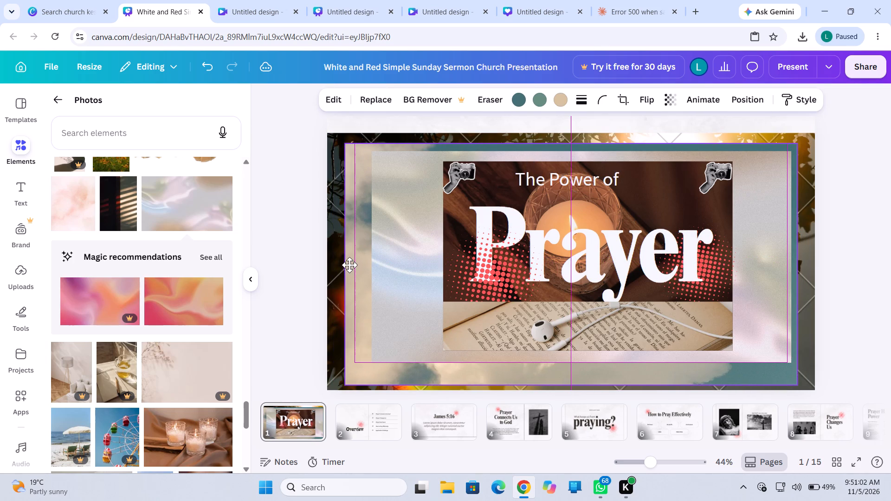
{"action": "left_click_drag", "start_coordinate": [349, 265], "coordinate": [348, 263]}
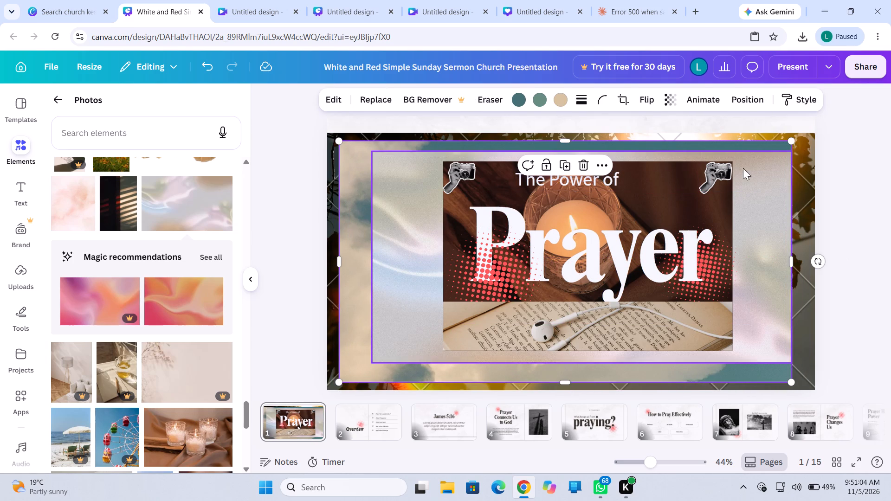
Widen the cloud photo to about 1,815 by extending its right edge past the iridescent photo.
{"action": "left_click", "coordinate": [746, 153]}
{"action": "left_click", "coordinate": [750, 143]}
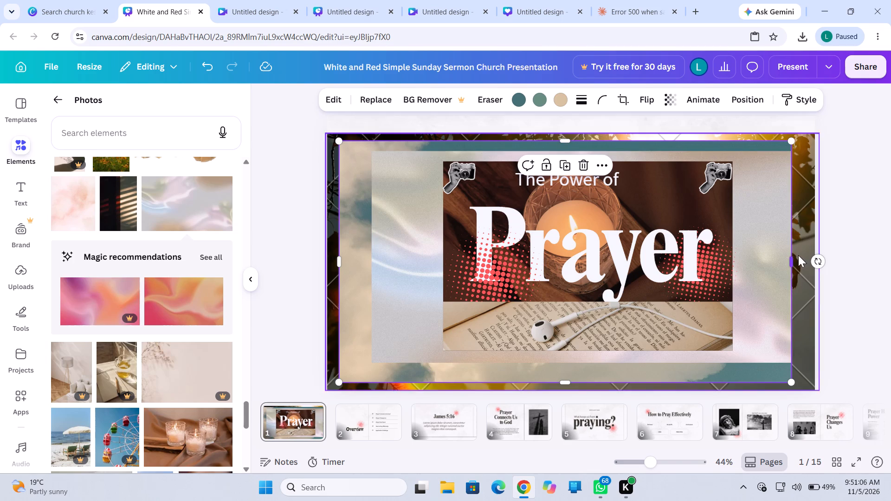
{"action": "left_click_drag", "start_coordinate": [791, 259], "coordinate": [796, 259]}
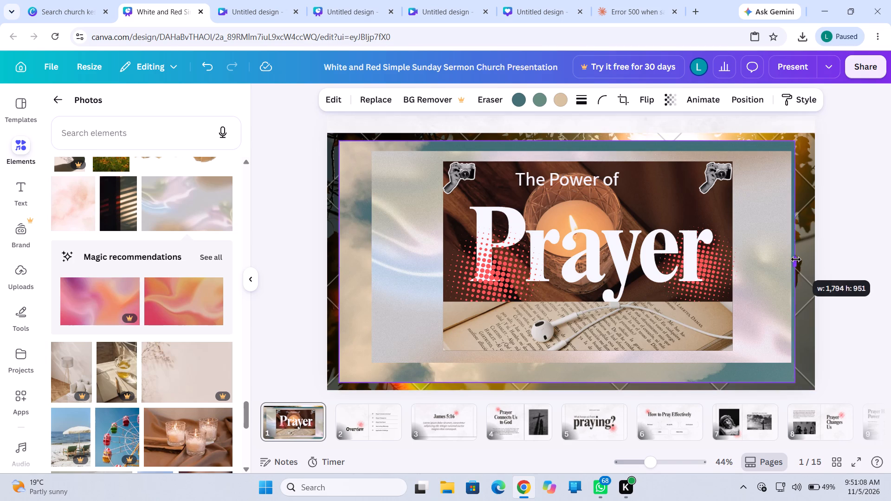
{"action": "left_click_drag", "start_coordinate": [796, 259], "coordinate": [800, 263]}
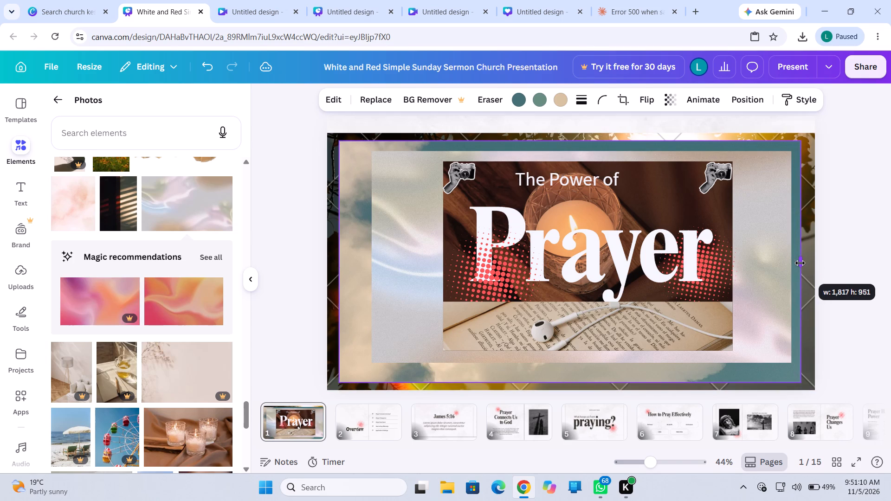
{"action": "left_click_drag", "start_coordinate": [800, 263], "coordinate": [800, 263]}
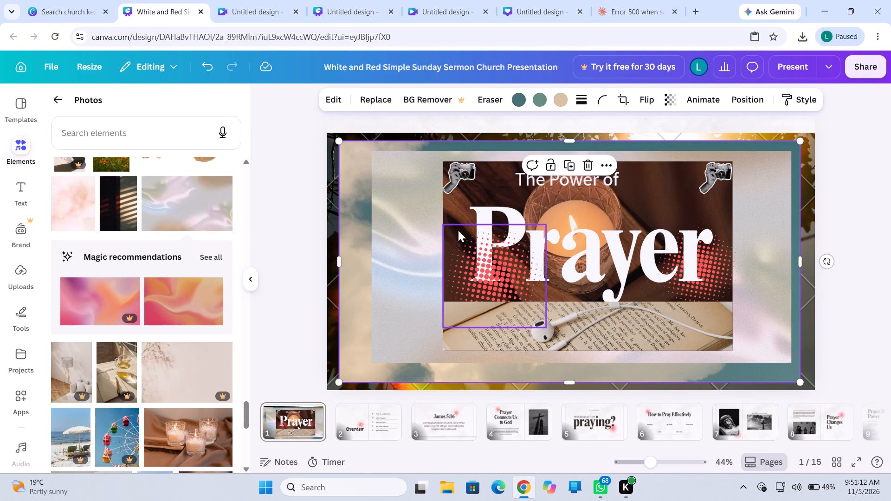
Extend the iridescent photo's left edge outward and trim its right edge slightly, evening its side borders inside the cloud photo.
{"action": "left_click", "coordinate": [413, 196]}
{"action": "left_click_drag", "start_coordinate": [371, 256], "coordinate": [358, 254]}
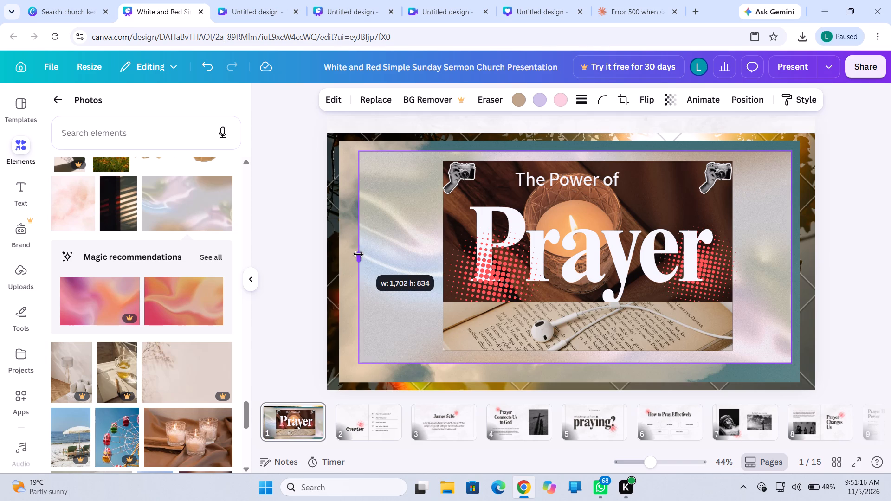
{"action": "left_click_drag", "start_coordinate": [358, 254], "coordinate": [352, 248]}
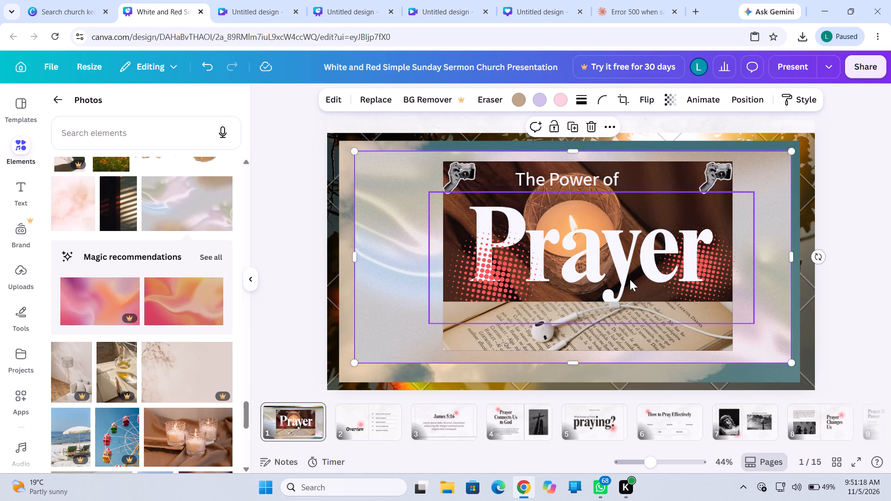
{"action": "left_click", "coordinate": [790, 257]}
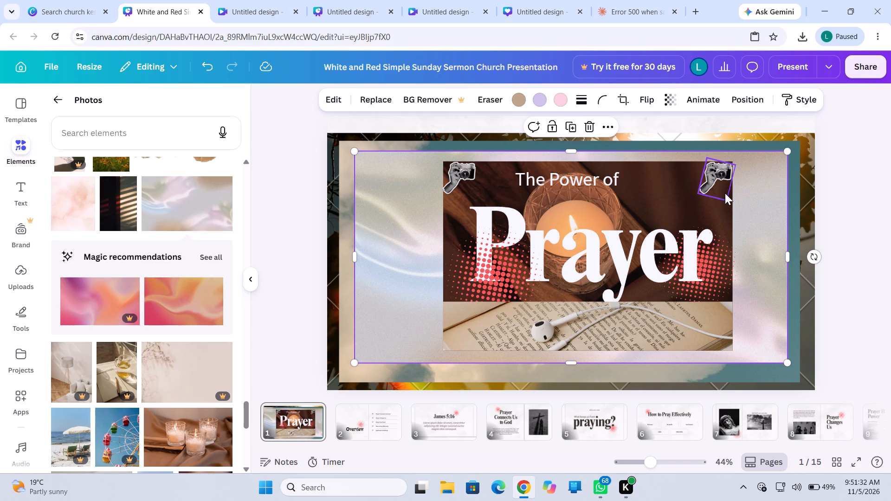
Move the candle photo left so it sits roughly centred over the iridescent photo.
{"action": "left_click", "coordinate": [666, 163]}
{"action": "left_click_drag", "start_coordinate": [665, 163], "coordinate": [647, 161]}
{"action": "left_click_drag", "start_coordinate": [654, 167], "coordinate": [636, 170]}
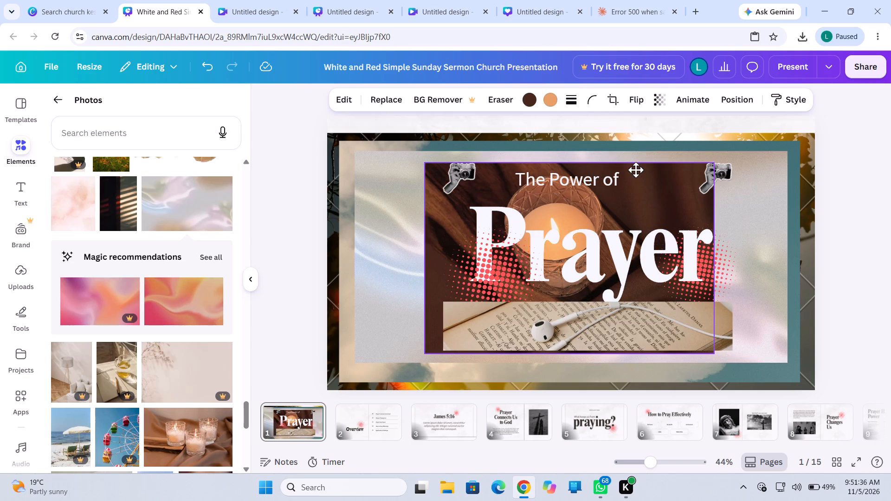
{"action": "left_click_drag", "start_coordinate": [636, 170], "coordinate": [643, 170]}
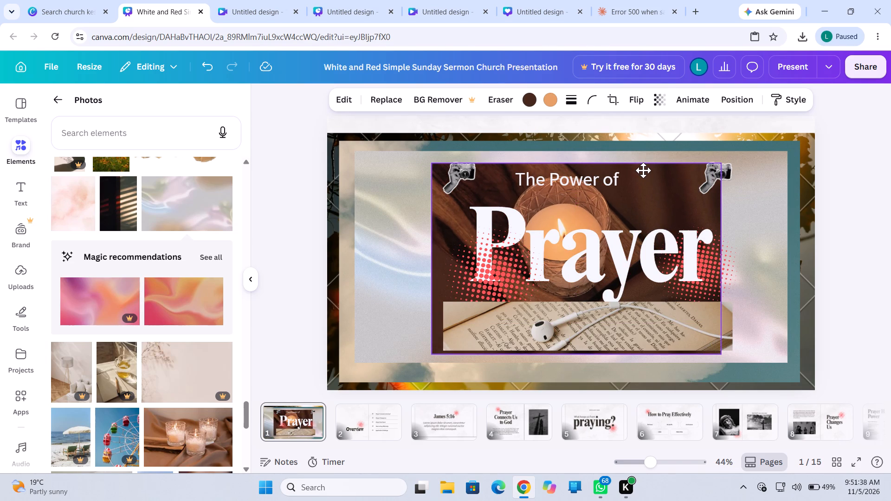
{"action": "left_click_drag", "start_coordinate": [643, 170], "coordinate": [642, 170]}
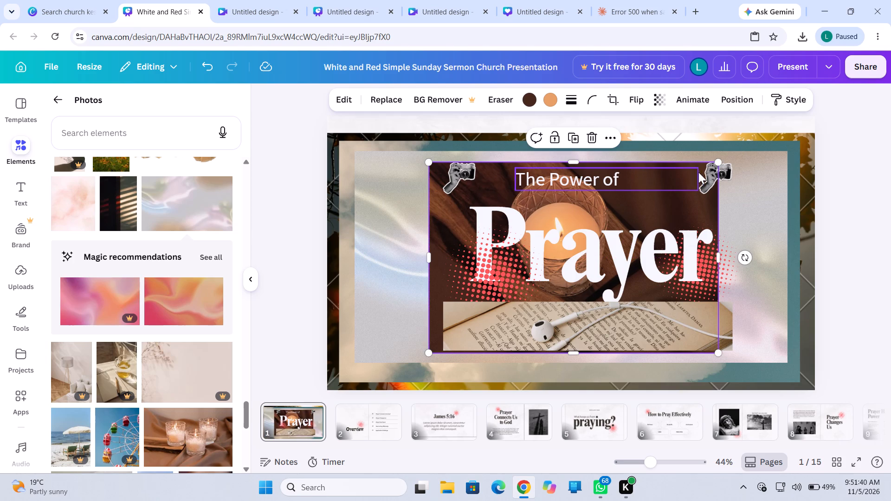
{"action": "left_click_drag", "start_coordinate": [710, 173], "coordinate": [704, 173]}
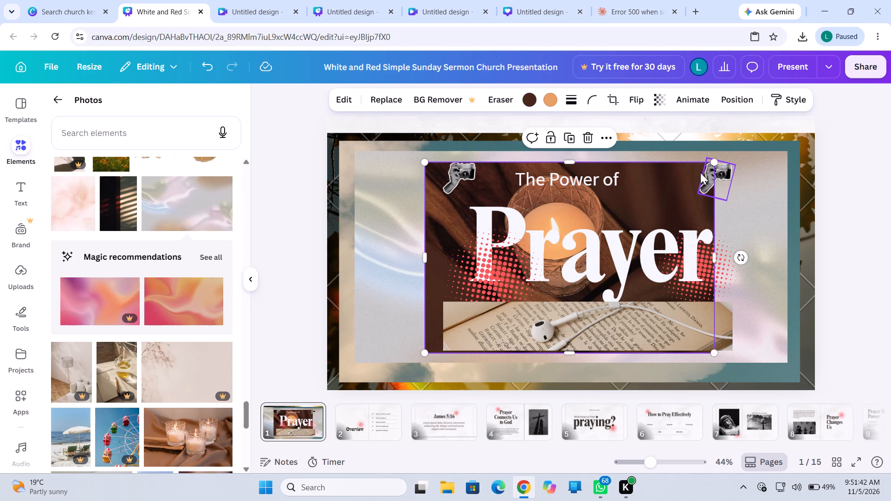
Move the right camera cutout left onto the candle photo's upper-right corner.
{"action": "left_click_drag", "start_coordinate": [725, 167], "coordinate": [704, 172]}
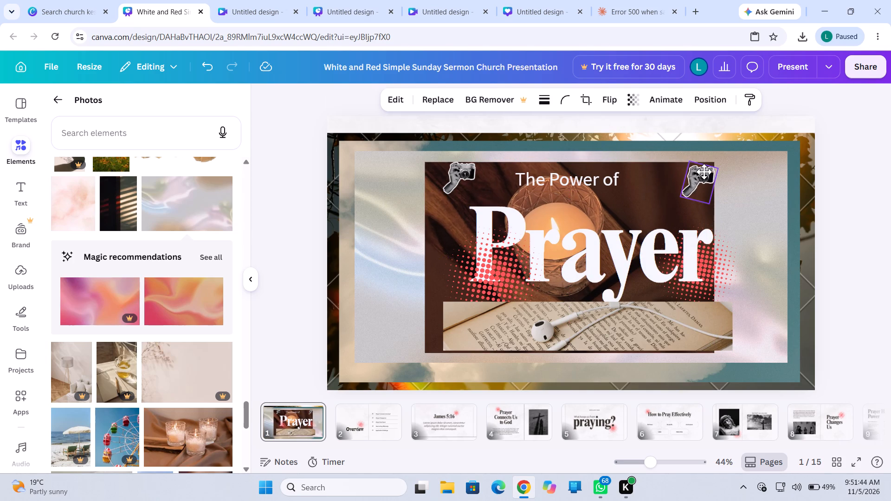
{"action": "left_click_drag", "start_coordinate": [704, 172], "coordinate": [701, 169]}
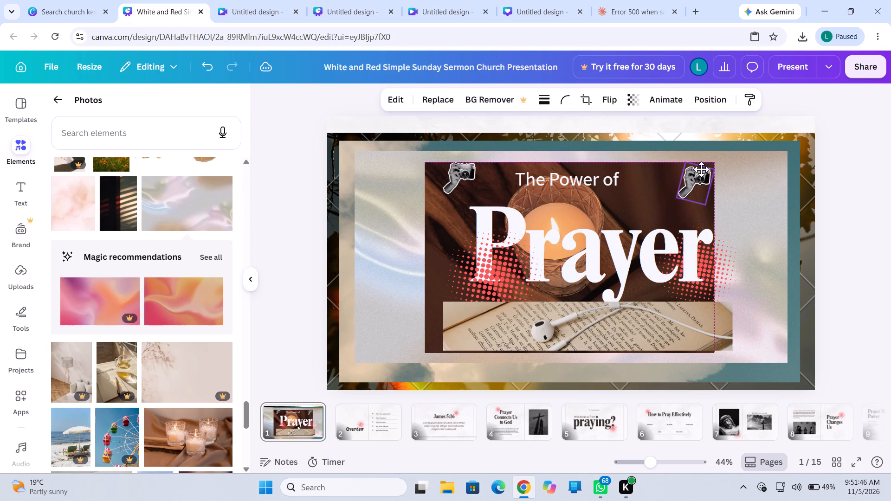
{"action": "left_click_drag", "start_coordinate": [701, 169], "coordinate": [700, 169]}
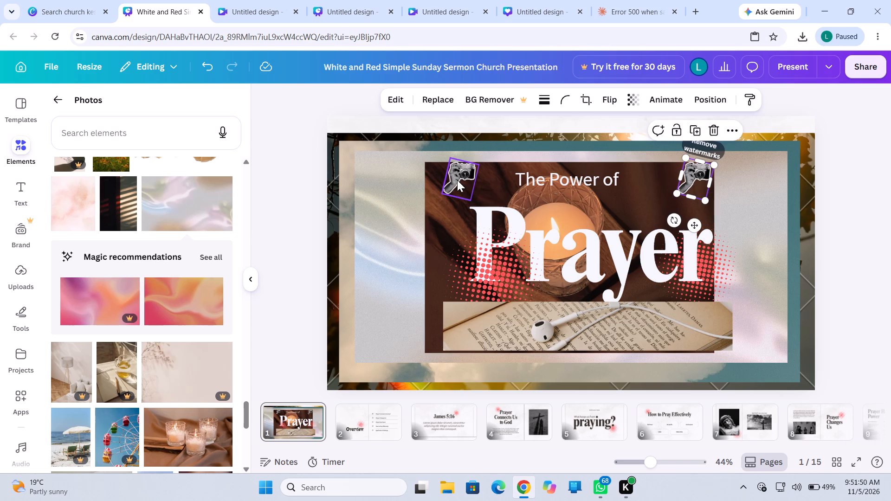
Move the left camera cutout onto the candle photo's upper-left corner.
{"action": "left_click_drag", "start_coordinate": [457, 180], "coordinate": [447, 181]}
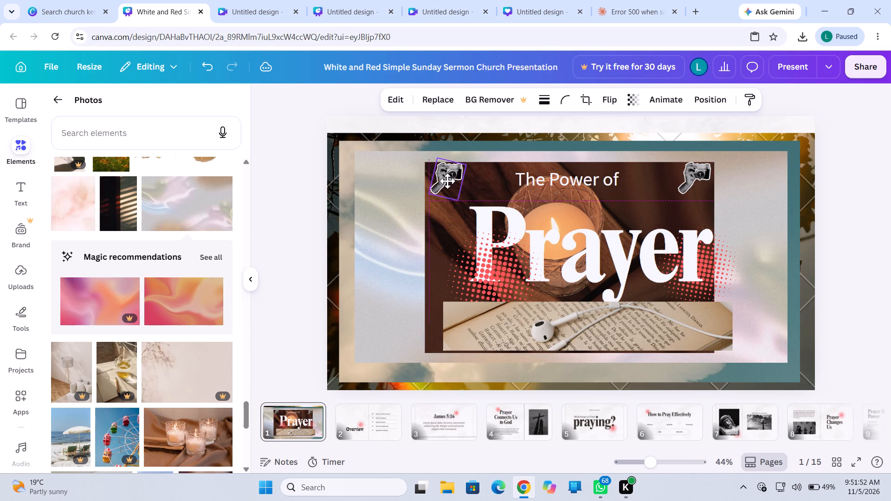
{"action": "left_click_drag", "start_coordinate": [447, 181], "coordinate": [442, 180]}
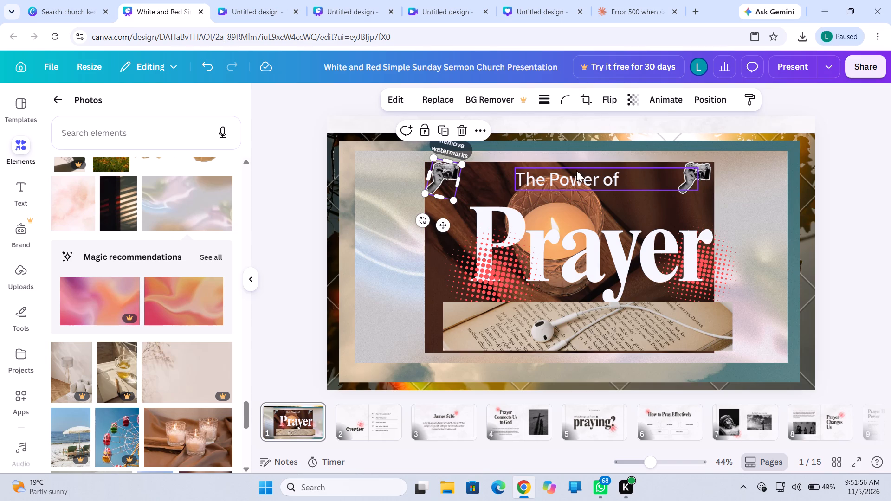
{"action": "left_click", "coordinate": [791, 118]}
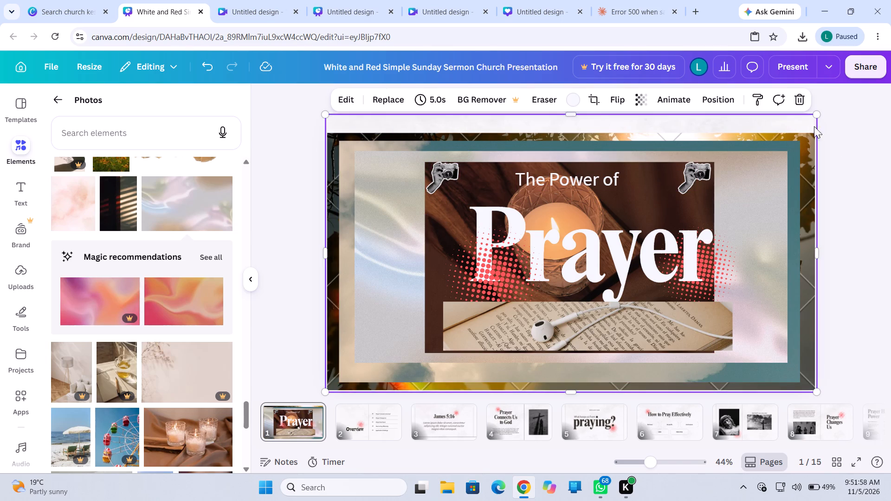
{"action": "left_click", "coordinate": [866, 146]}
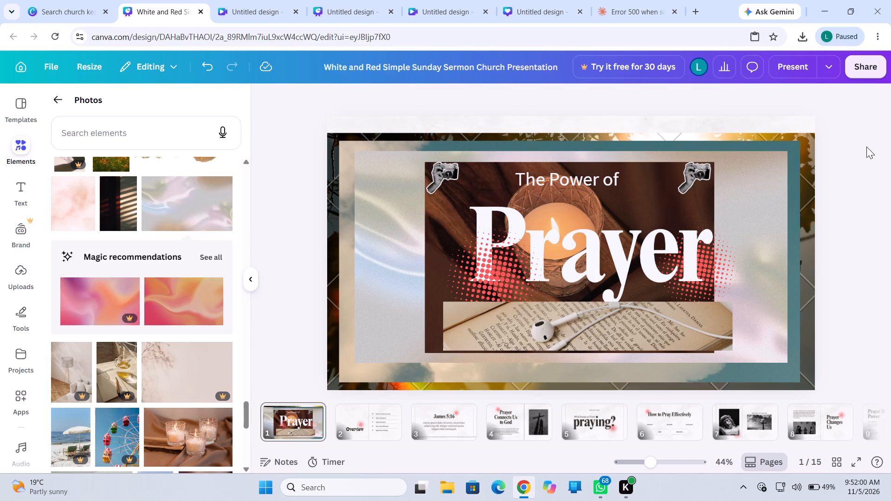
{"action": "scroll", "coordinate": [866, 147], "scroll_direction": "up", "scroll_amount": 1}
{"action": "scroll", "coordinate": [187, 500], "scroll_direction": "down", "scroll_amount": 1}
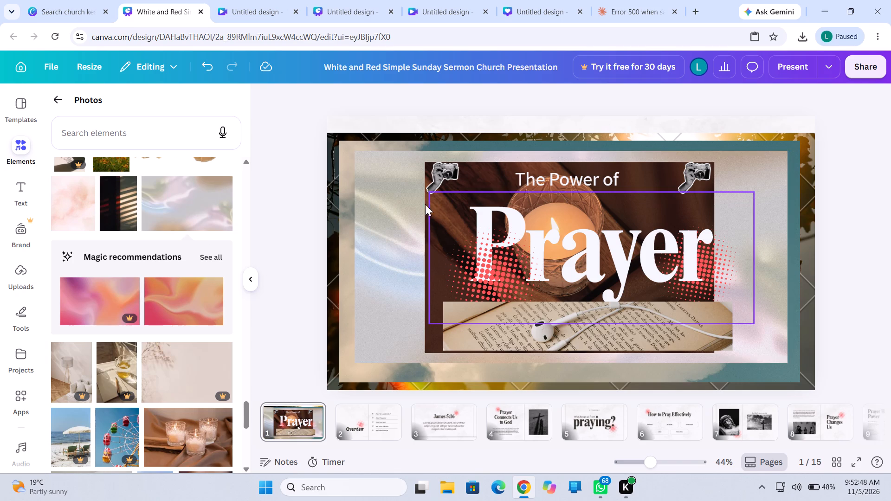
Extend the candle photo's left and right edges outward to about 1,580 by 752, nearly filling the iridescent photo.
{"action": "left_click", "coordinate": [487, 164]}
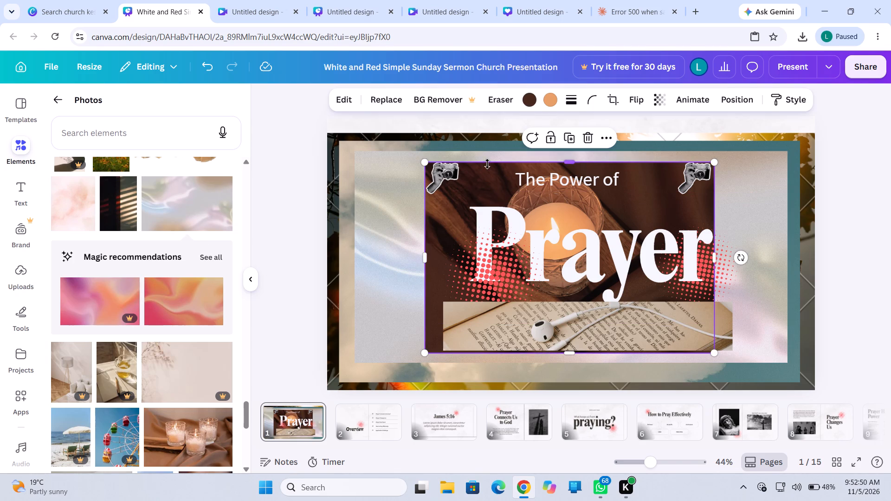
{"action": "left_click_drag", "start_coordinate": [425, 256], "coordinate": [424, 256]}
{"action": "left_click_drag", "start_coordinate": [424, 256], "coordinate": [375, 277]}
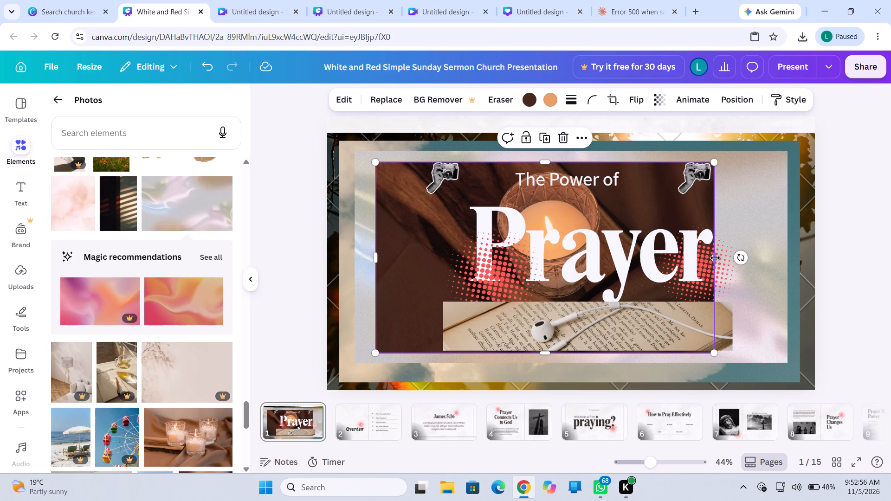
{"action": "left_click_drag", "start_coordinate": [715, 258], "coordinate": [777, 258]}
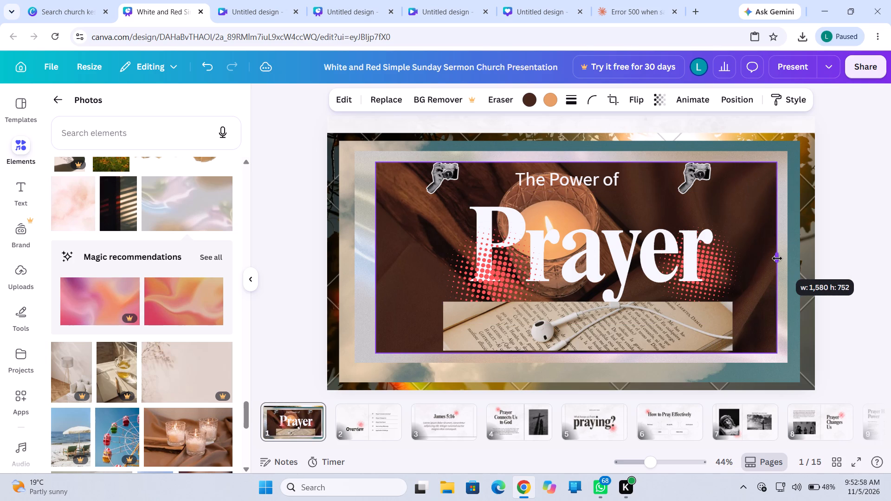
{"action": "left_click_drag", "start_coordinate": [777, 258], "coordinate": [777, 258]}
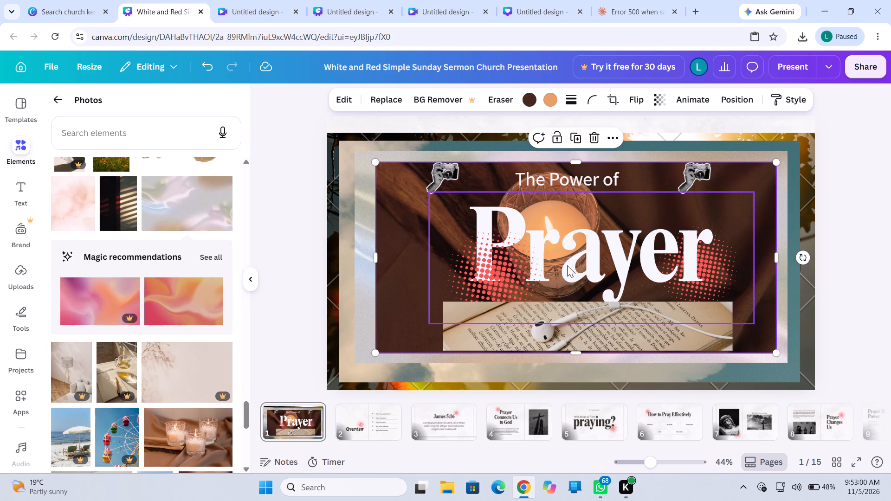
{"action": "left_click", "coordinate": [329, 254]}
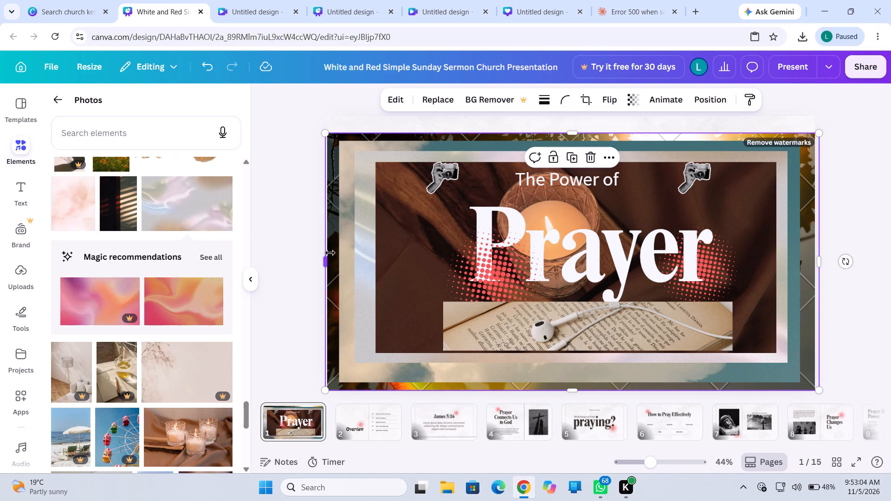
Add the wide torn lilac paper with printed text and shrink it to fit the candle photo's upper-left corner.
{"action": "scroll", "coordinate": [191, 292], "scroll_direction": "down", "scroll_amount": 5}
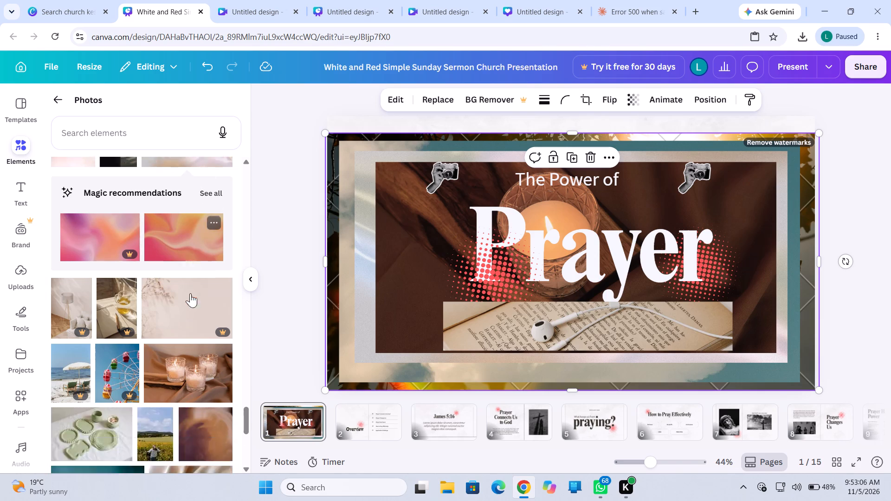
{"action": "scroll", "coordinate": [190, 293], "scroll_direction": "down", "scroll_amount": 1}
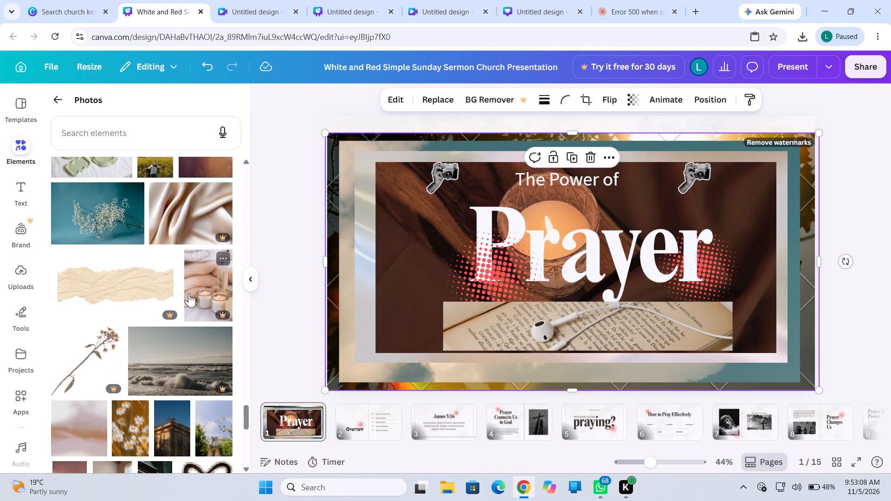
{"action": "scroll", "coordinate": [189, 293], "scroll_direction": "down", "scroll_amount": 4}
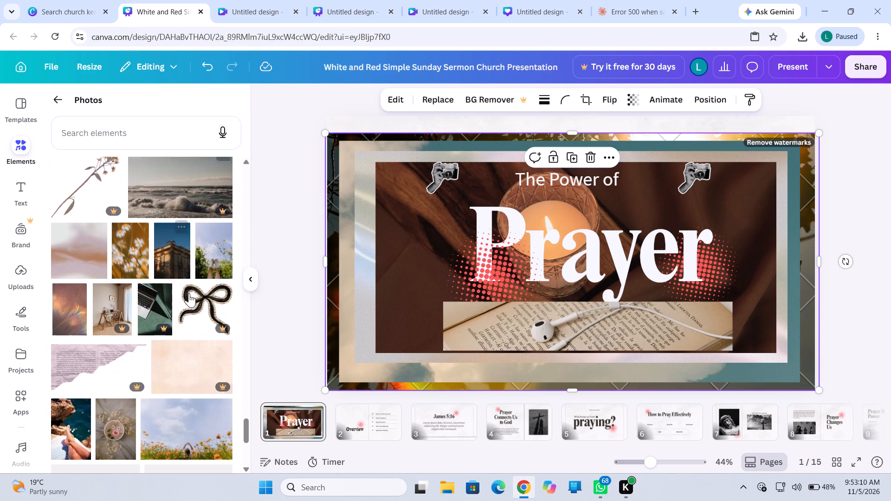
{"action": "scroll", "coordinate": [189, 293], "scroll_direction": "down", "scroll_amount": 1}
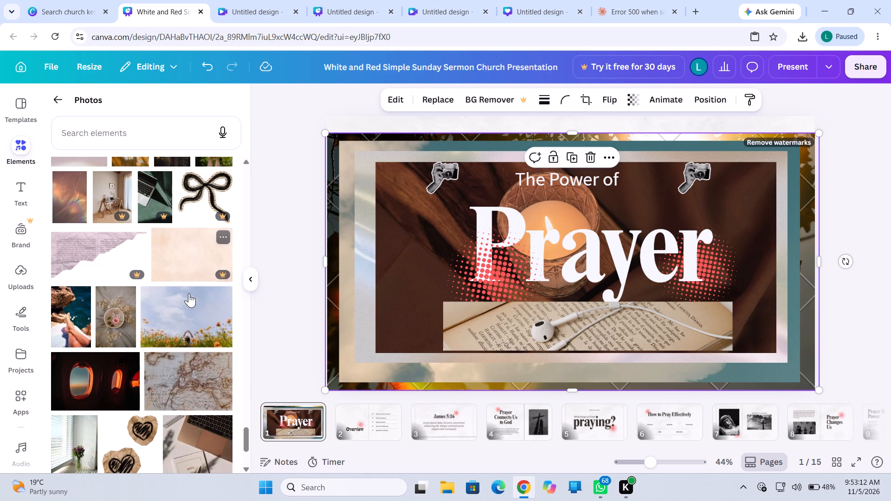
{"action": "left_click", "coordinate": [83, 263]}
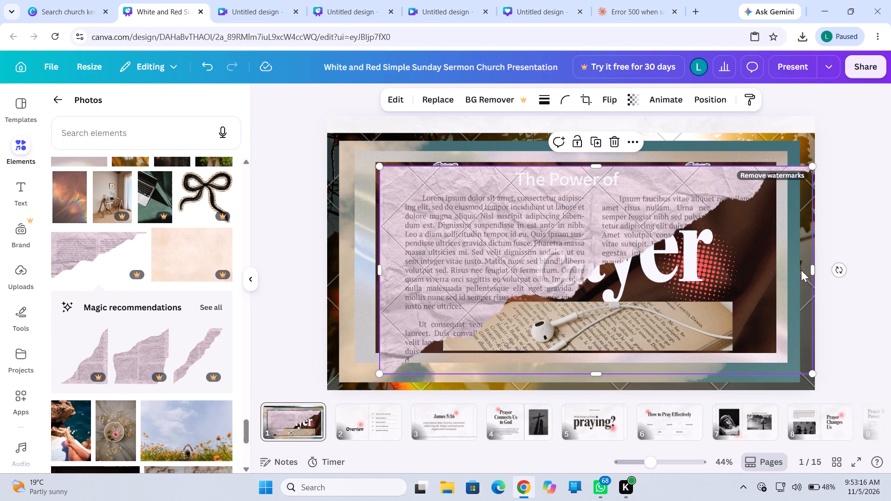
{"action": "left_click", "coordinate": [814, 271]}
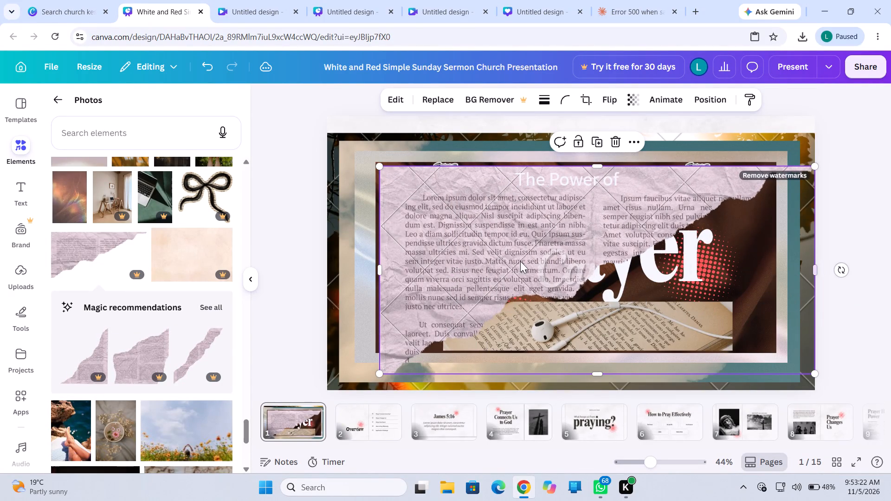
{"action": "left_click_drag", "start_coordinate": [818, 374], "coordinate": [749, 338]}
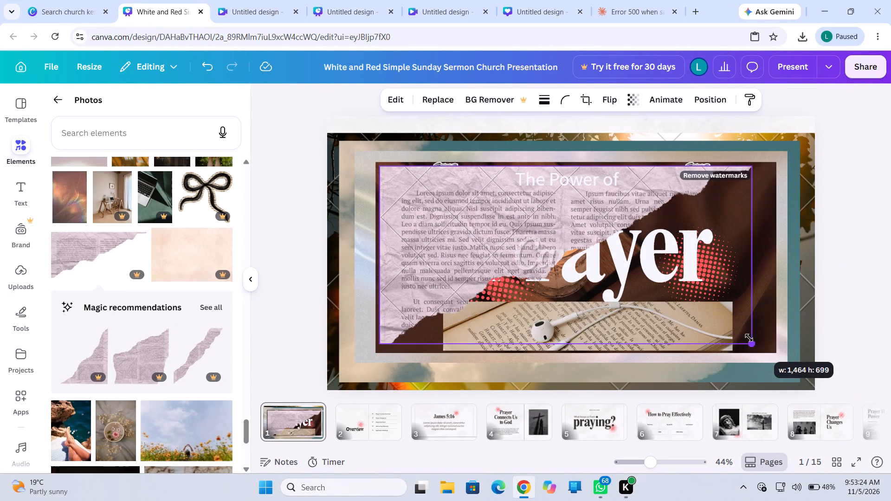
{"action": "left_click_drag", "start_coordinate": [749, 338], "coordinate": [449, 244]}
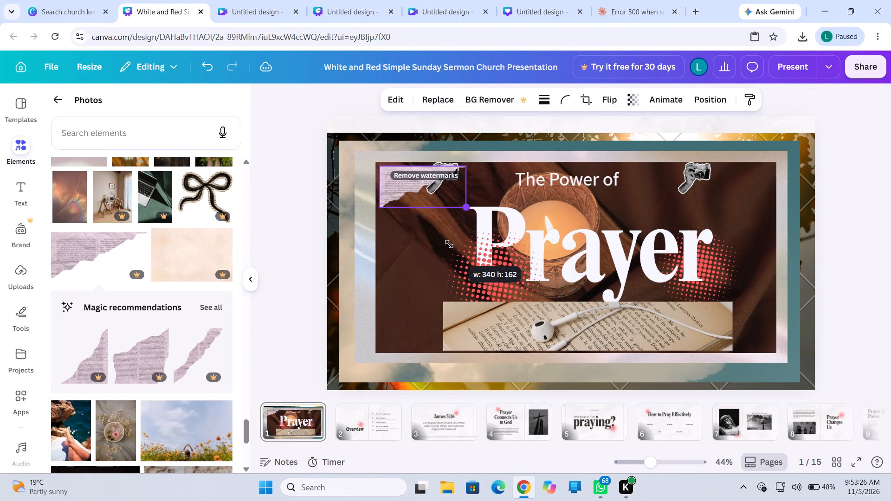
{"action": "left_click_drag", "start_coordinate": [449, 244], "coordinate": [421, 225]}
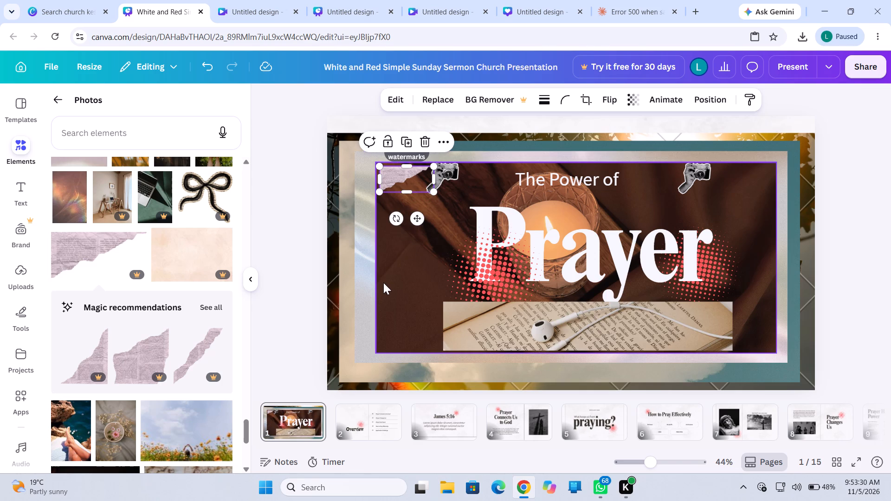
{"action": "left_click", "coordinate": [395, 280]}
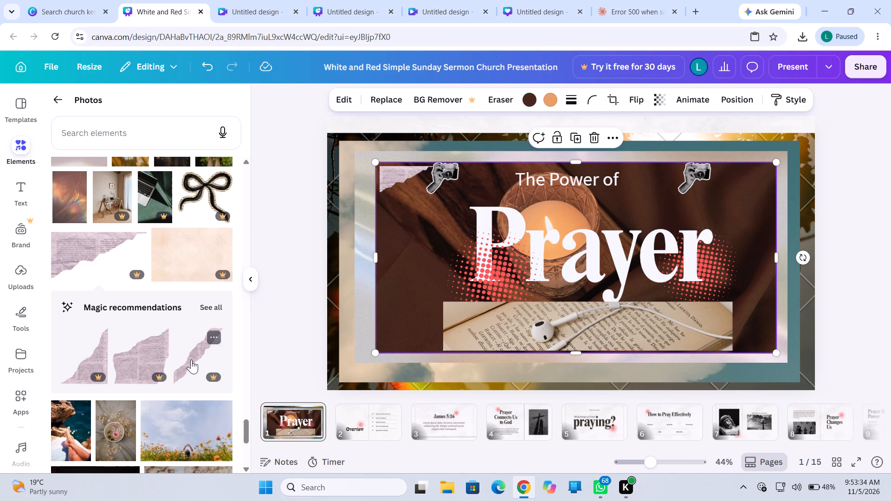
Add the first recommended torn-paper piece, shrink it, and place it in the candle photo's lower-right corner.
{"action": "left_click", "coordinate": [90, 348]}
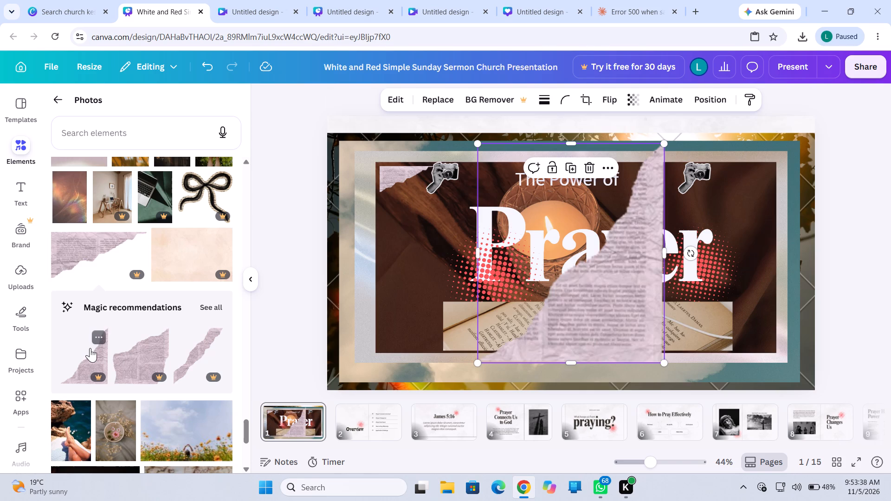
{"action": "left_click_drag", "start_coordinate": [479, 362], "coordinate": [526, 348]}
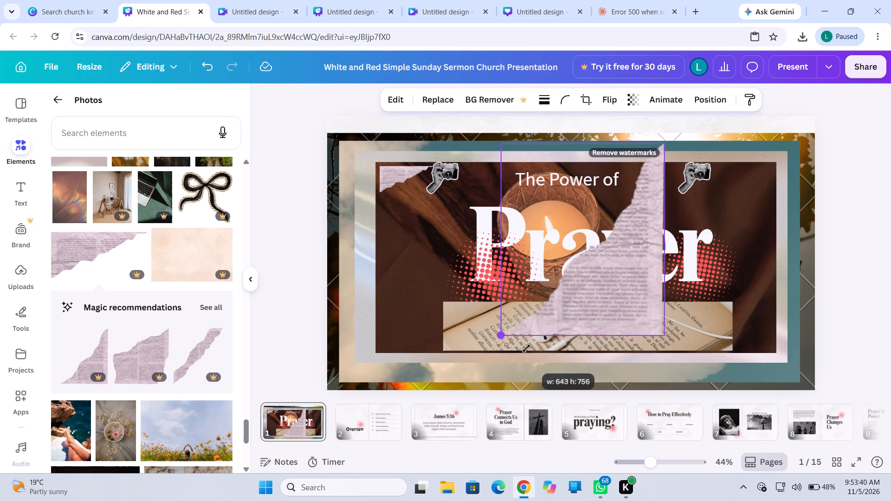
{"action": "left_click_drag", "start_coordinate": [526, 348], "coordinate": [645, 213]}
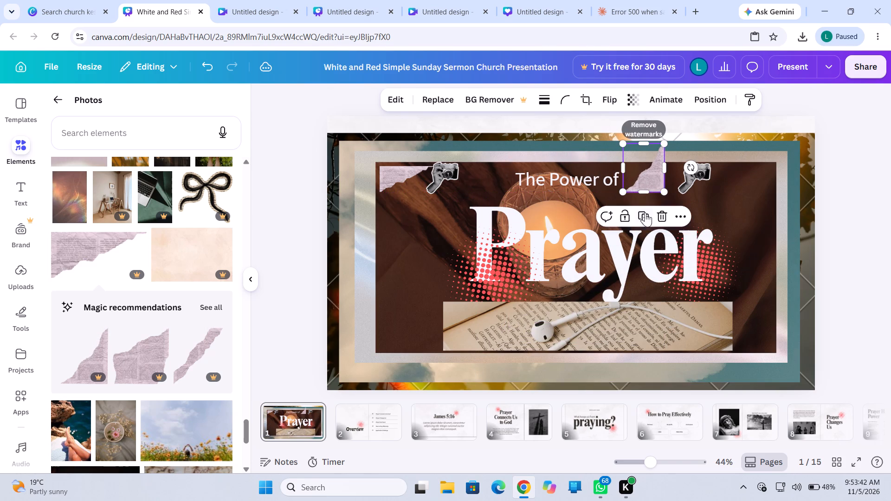
{"action": "left_click_drag", "start_coordinate": [652, 179], "coordinate": [767, 334]}
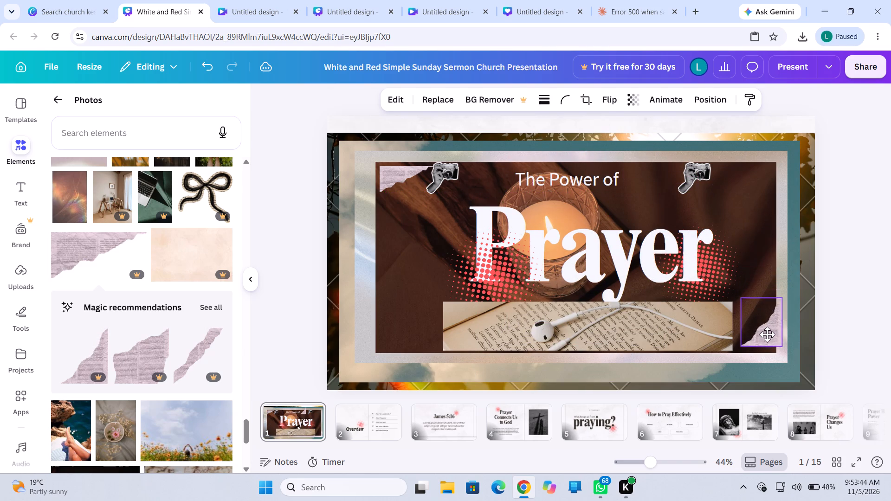
{"action": "left_click_drag", "start_coordinate": [767, 334], "coordinate": [761, 342]}
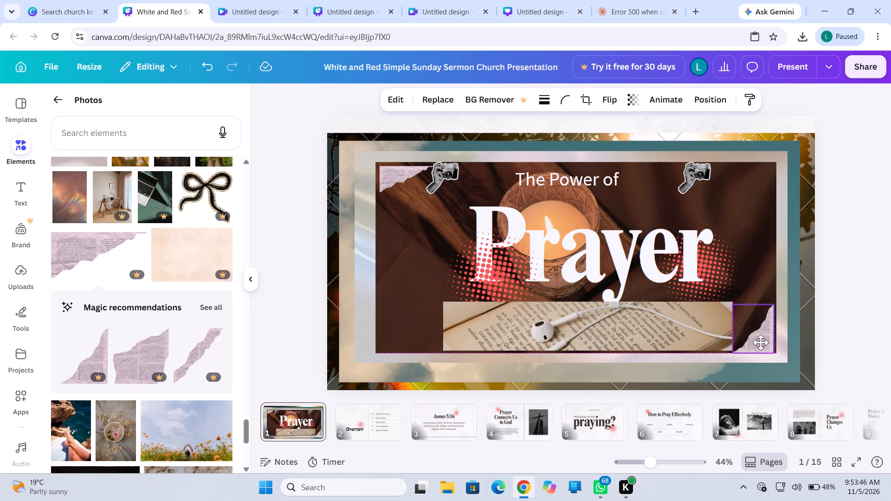
{"action": "left_click_drag", "start_coordinate": [761, 342], "coordinate": [763, 342]}
{"action": "left_click", "coordinate": [771, 366]}
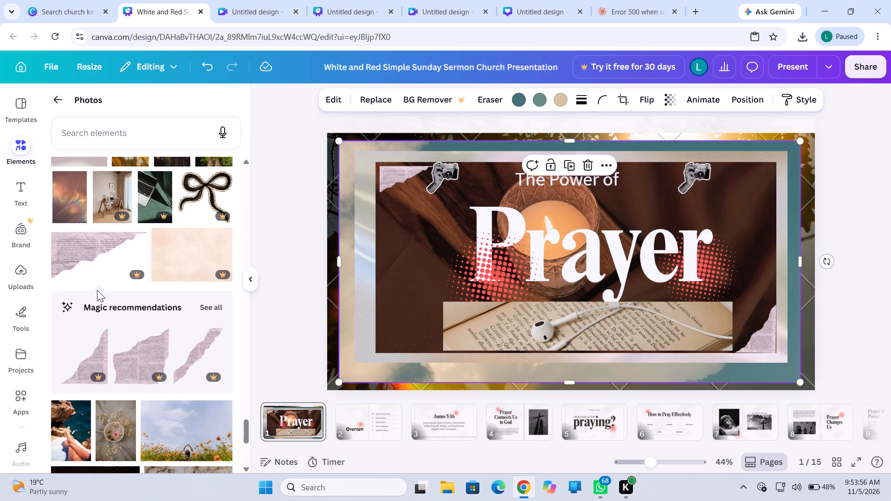
Add another copy of the wide torn lilac paper and rotate it about 90° so it stands upright.
{"action": "left_click", "coordinate": [84, 260]}
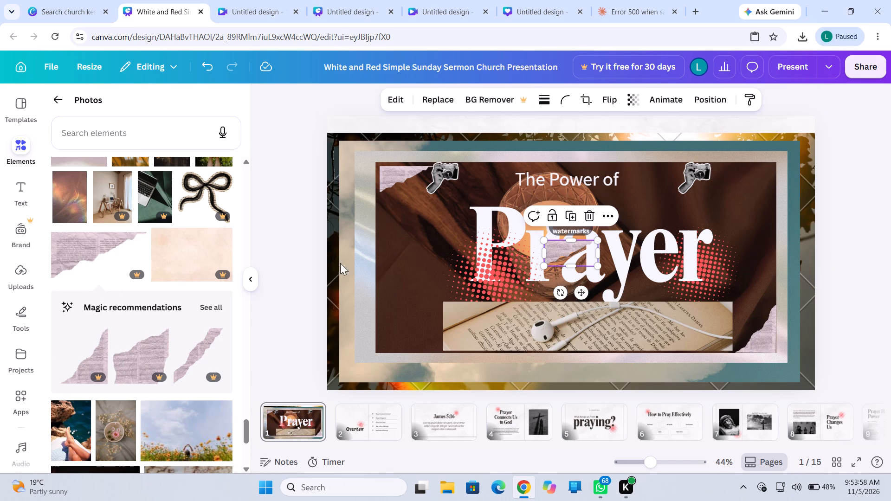
{"action": "left_click_drag", "start_coordinate": [560, 295], "coordinate": [588, 288]}
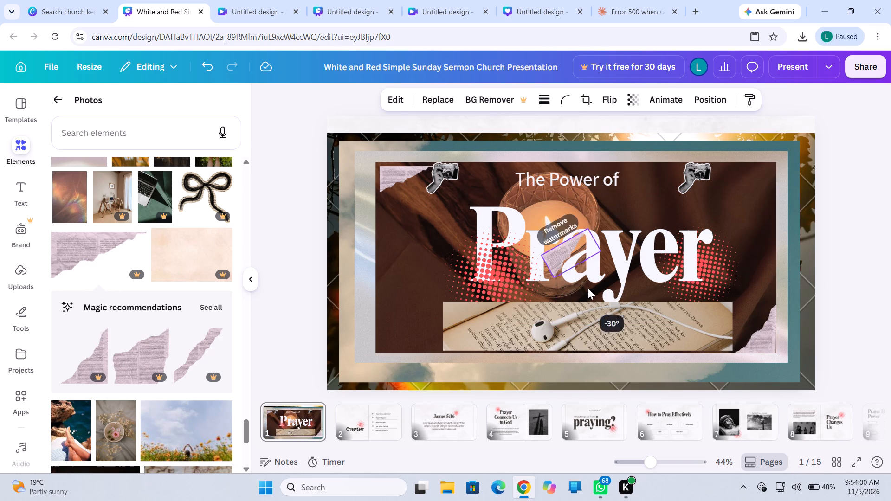
{"action": "left_click_drag", "start_coordinate": [588, 288], "coordinate": [560, 226]}
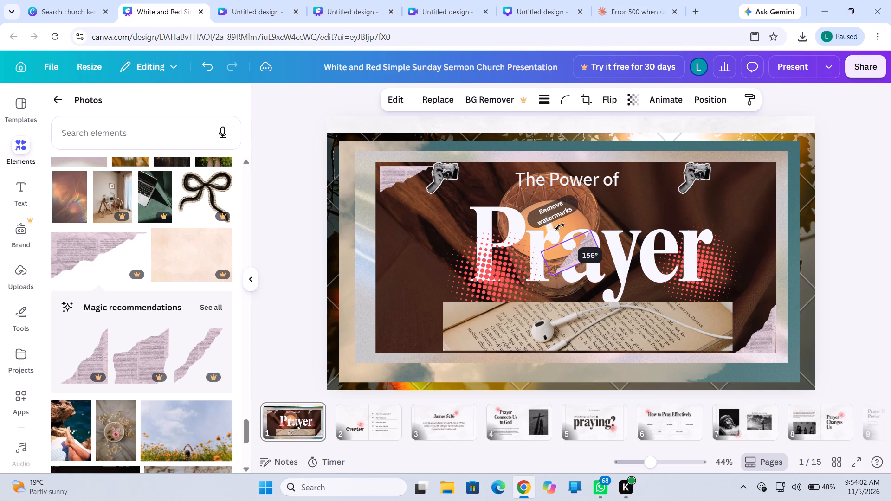
{"action": "left_click_drag", "start_coordinate": [560, 226], "coordinate": [539, 256]}
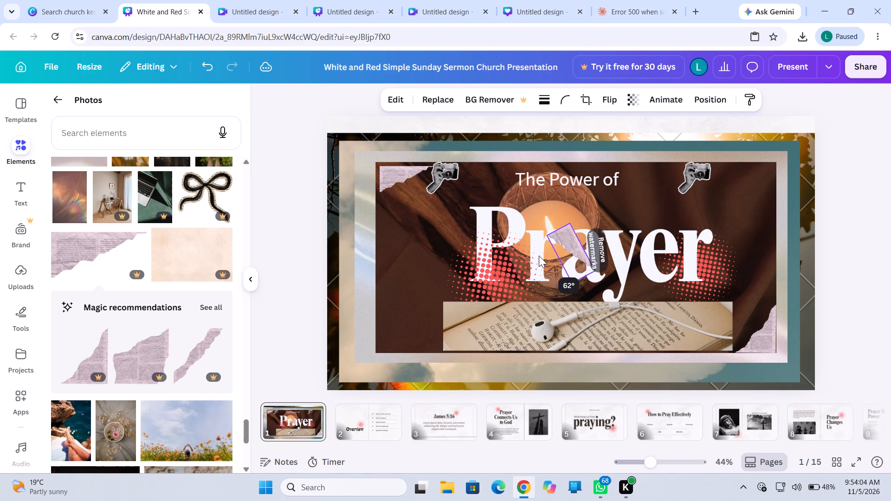
{"action": "left_click_drag", "start_coordinate": [539, 256], "coordinate": [535, 240]}
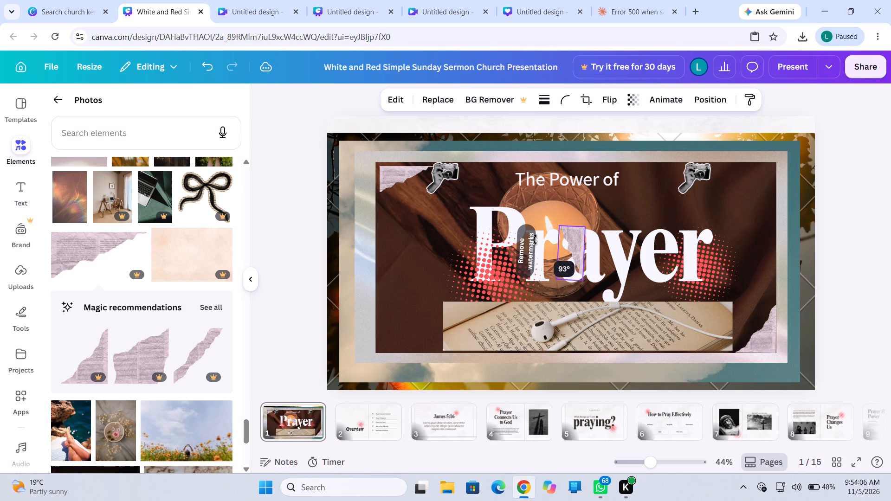
{"action": "left_click_drag", "start_coordinate": [535, 240], "coordinate": [536, 241]}
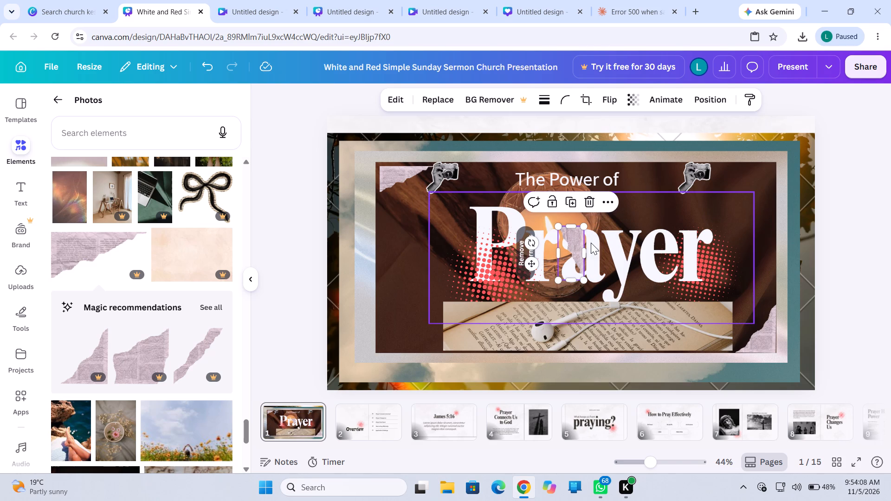
{"action": "left_click", "coordinate": [580, 241]}
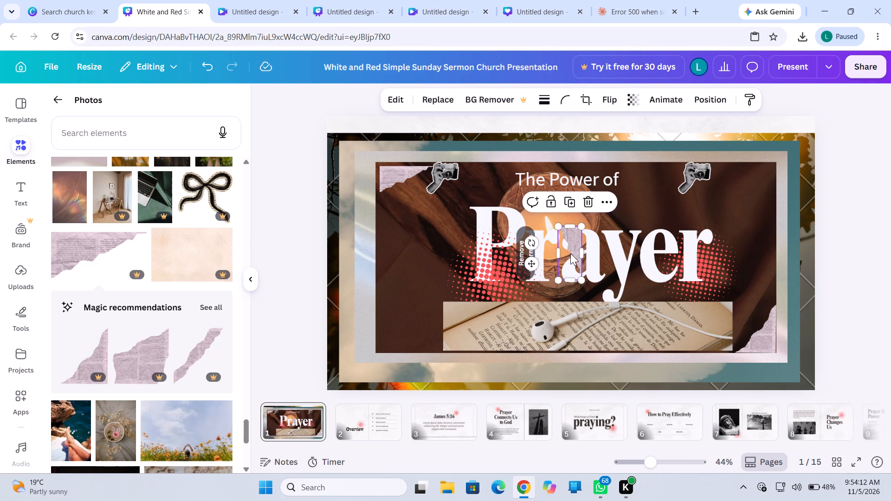
Move the upright torn lilac paper into the candle photo's upper-right corner and resize it to a small corner piece.
{"action": "left_click_drag", "start_coordinate": [570, 253], "coordinate": [765, 189]}
{"action": "left_click_drag", "start_coordinate": [751, 195], "coordinate": [735, 199]}
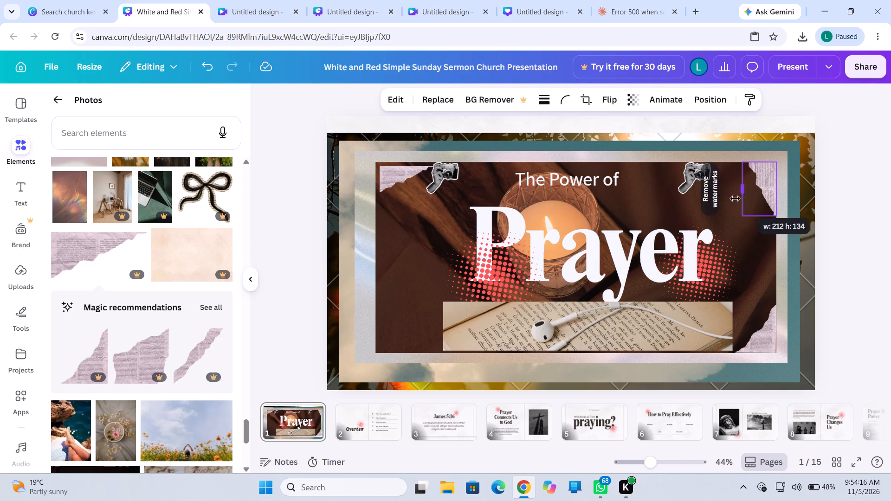
{"action": "left_click_drag", "start_coordinate": [735, 199], "coordinate": [755, 195]}
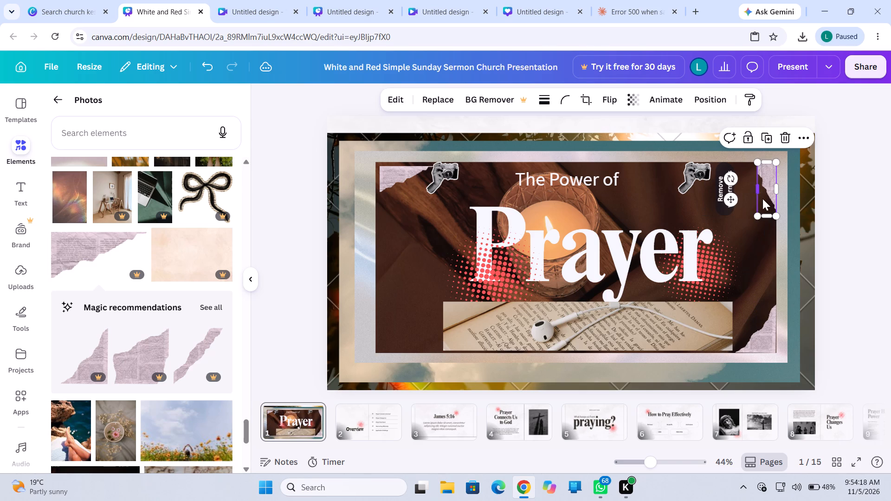
{"action": "left_click_drag", "start_coordinate": [756, 214], "coordinate": [717, 247]}
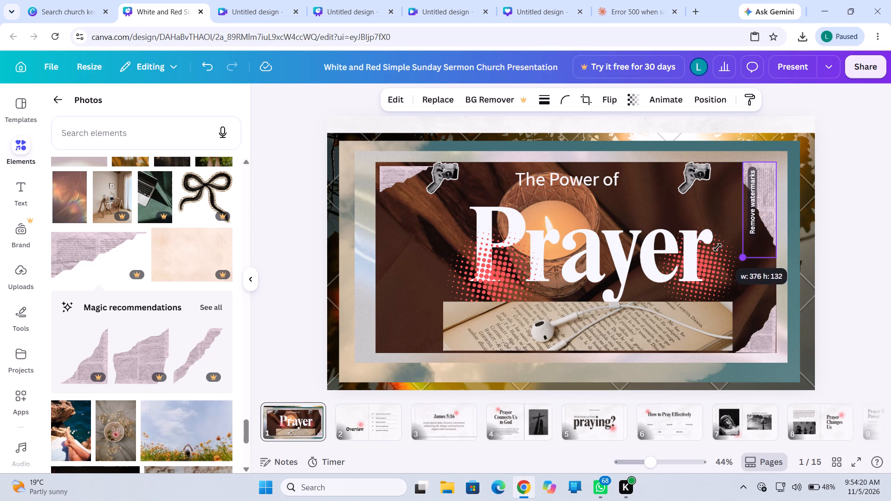
{"action": "left_click_drag", "start_coordinate": [717, 247], "coordinate": [706, 245]}
{"action": "left_click", "coordinate": [796, 218]}
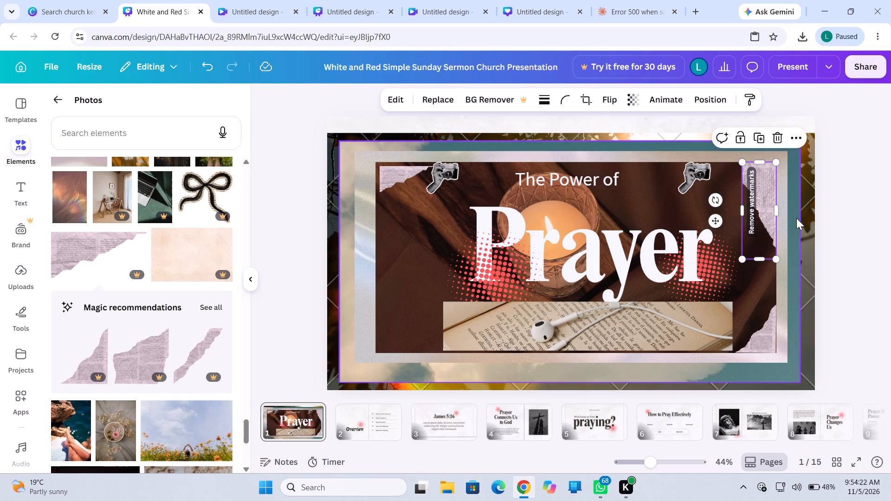
{"action": "left_click", "coordinate": [767, 194]}
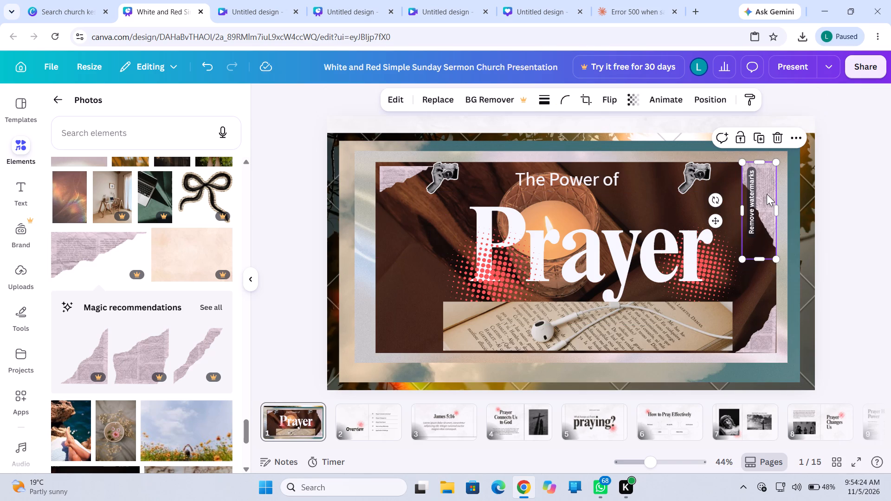
{"action": "left_click_drag", "start_coordinate": [741, 259], "coordinate": [736, 250]}
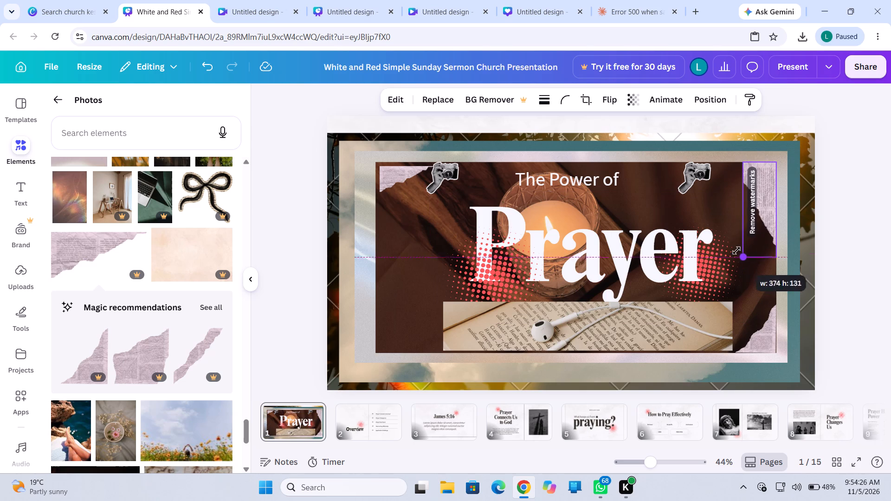
{"action": "left_click_drag", "start_coordinate": [736, 250], "coordinate": [728, 219]}
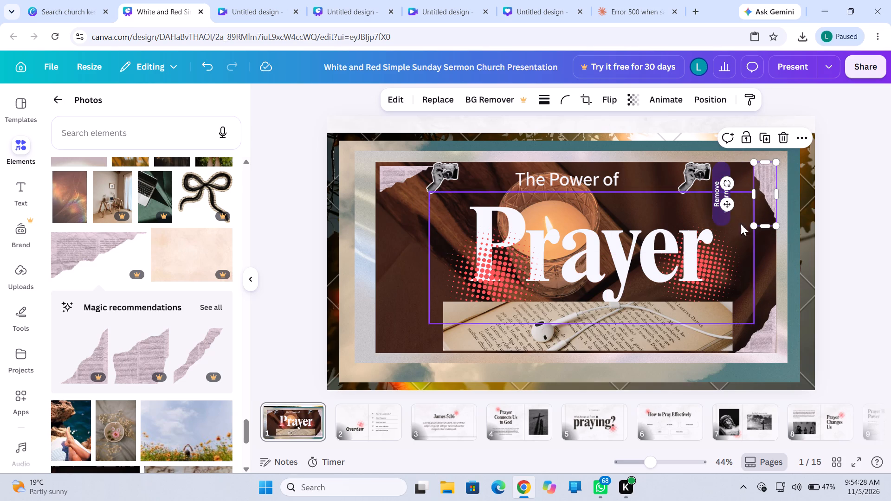
{"action": "left_click", "coordinate": [791, 217]}
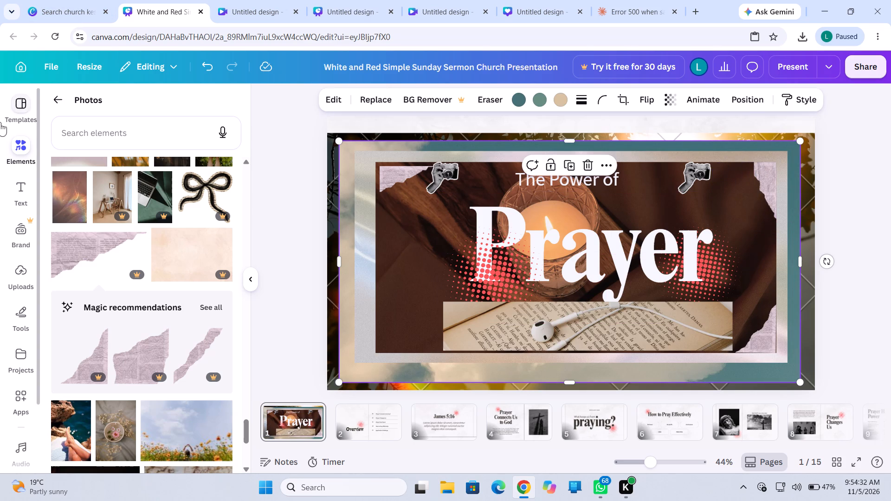
Add the first recommended torn-paper piece, rotate it about 90°, and fit it into the candle photo's lower-left corner.
{"action": "left_click", "coordinate": [90, 348]}
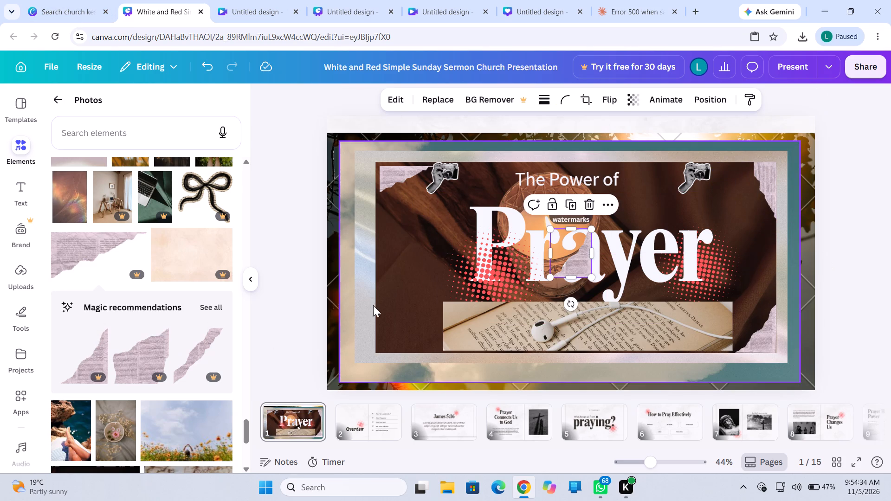
{"action": "left_click_drag", "start_coordinate": [568, 305], "coordinate": [561, 293]}
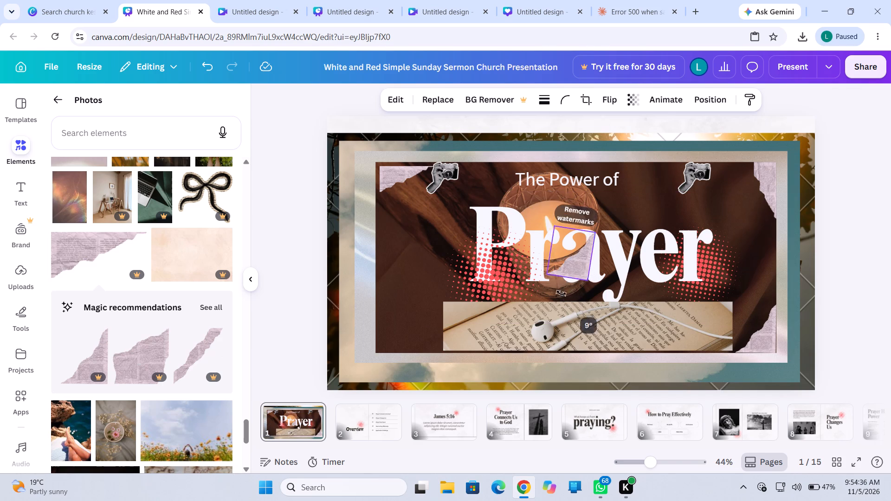
{"action": "left_click_drag", "start_coordinate": [561, 293], "coordinate": [555, 255]}
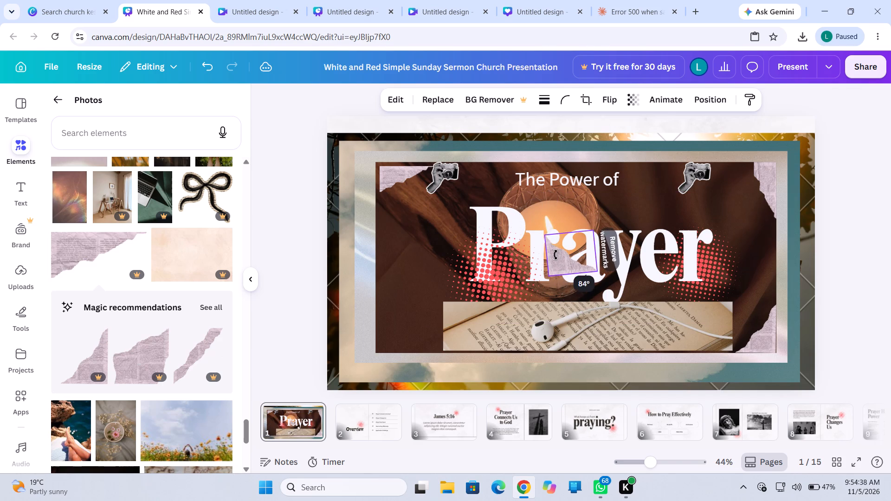
{"action": "left_click_drag", "start_coordinate": [555, 255], "coordinate": [552, 253]}
{"action": "left_click_drag", "start_coordinate": [566, 258], "coordinate": [555, 263]}
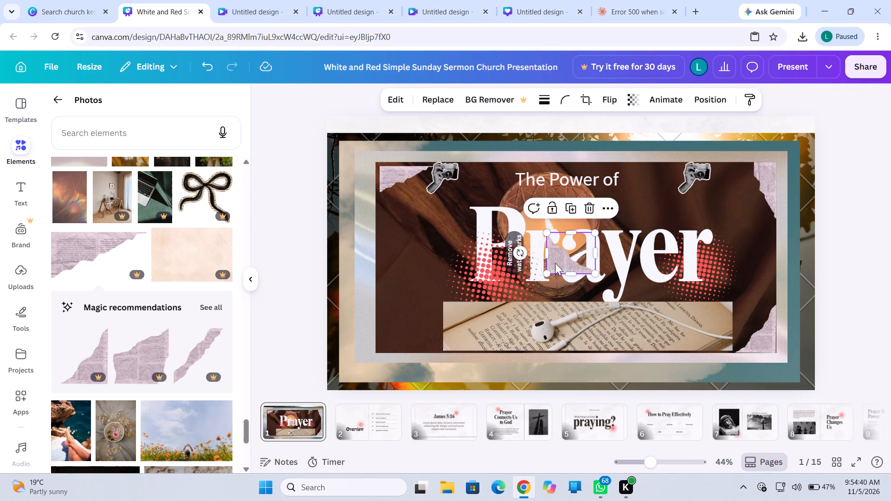
{"action": "left_click_drag", "start_coordinate": [555, 263], "coordinate": [394, 337]}
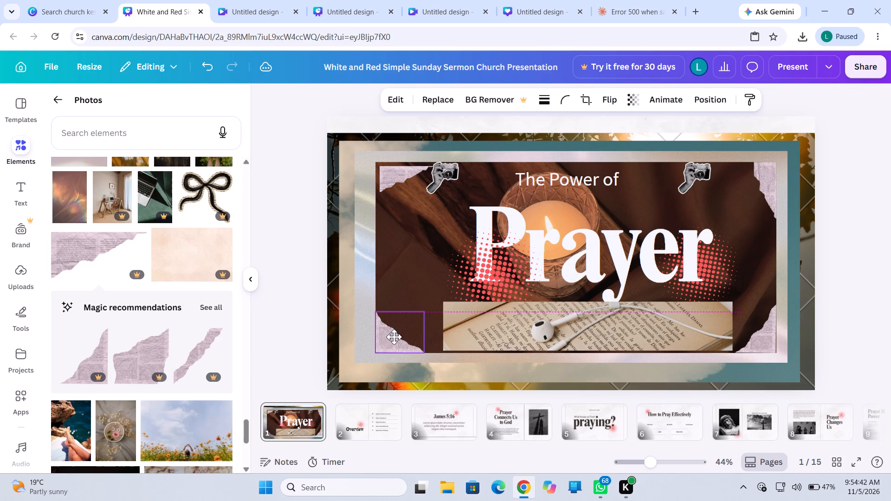
{"action": "left_click_drag", "start_coordinate": [394, 337], "coordinate": [394, 337]}
{"action": "left_click", "coordinate": [411, 242]}
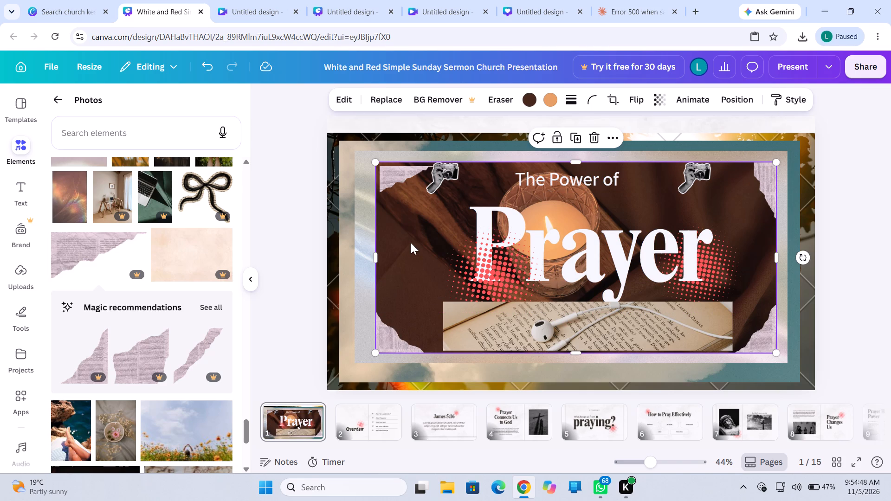
{"action": "left_click", "coordinate": [327, 257]}
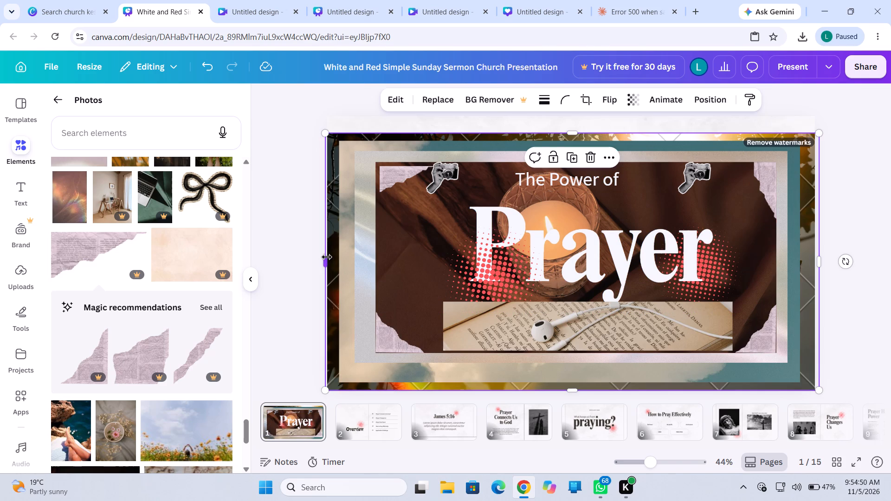
{"action": "left_click", "coordinate": [830, 99]}
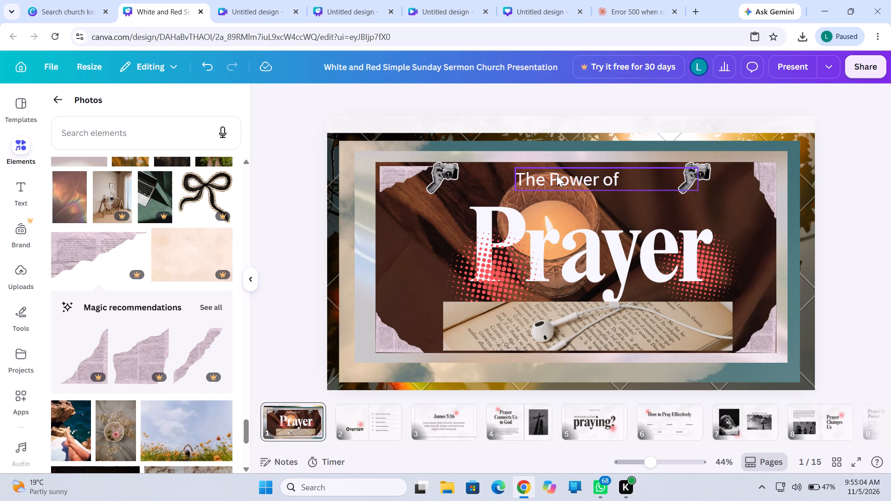
Browse further through the photos and add the dark airplane-window photo with the sunset view to the title slide.
{"action": "scroll", "coordinate": [69, 295], "scroll_direction": "down", "scroll_amount": 2}
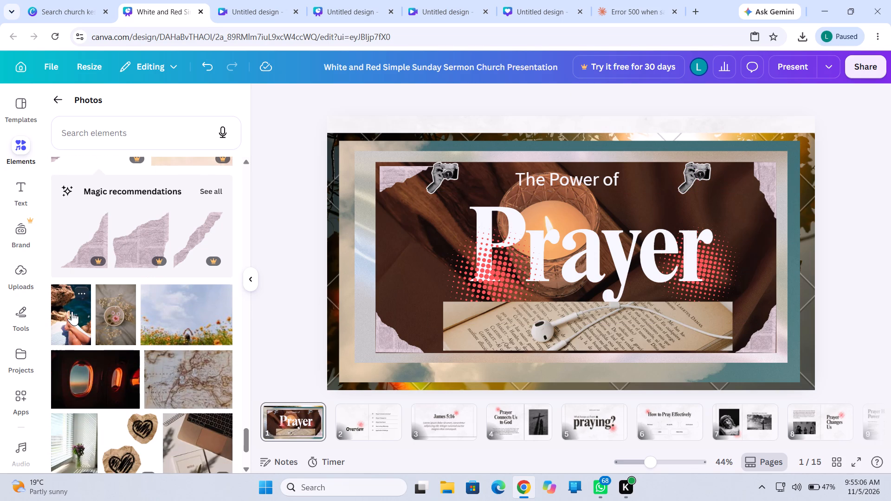
{"action": "scroll", "coordinate": [72, 311], "scroll_direction": "down", "scroll_amount": 1}
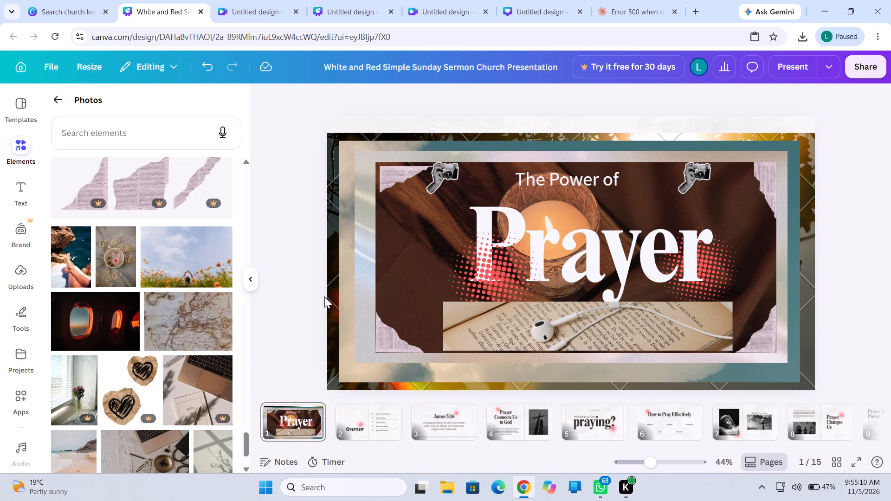
{"action": "scroll", "coordinate": [163, 289], "scroll_direction": "down", "scroll_amount": 1}
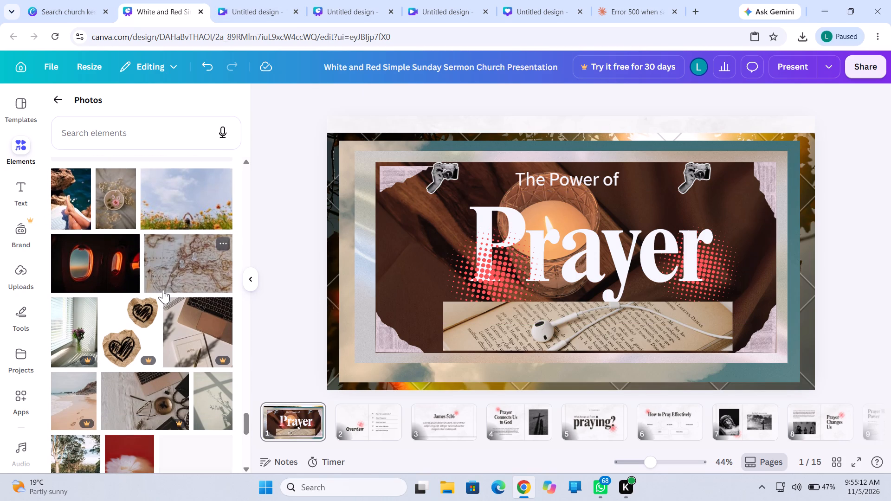
{"action": "scroll", "coordinate": [163, 289], "scroll_direction": "down", "scroll_amount": 2}
{"action": "scroll", "coordinate": [163, 289], "scroll_direction": "up", "scroll_amount": 3}
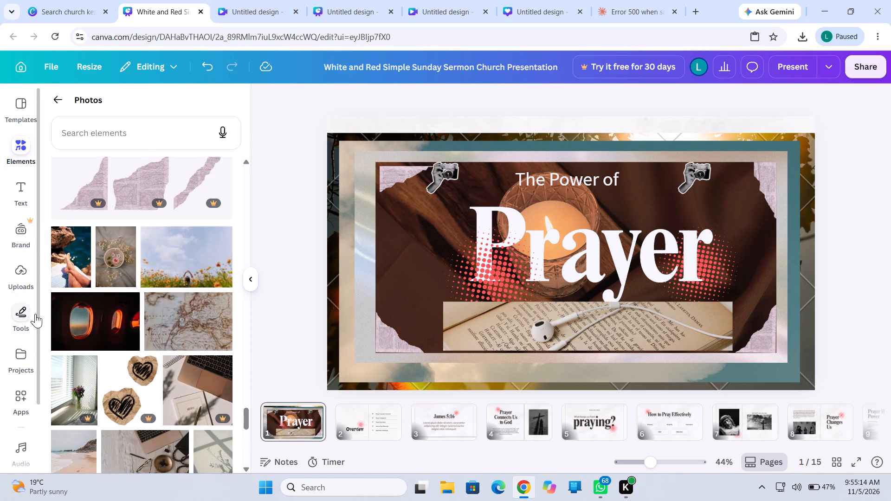
{"action": "left_click", "coordinate": [73, 321]}
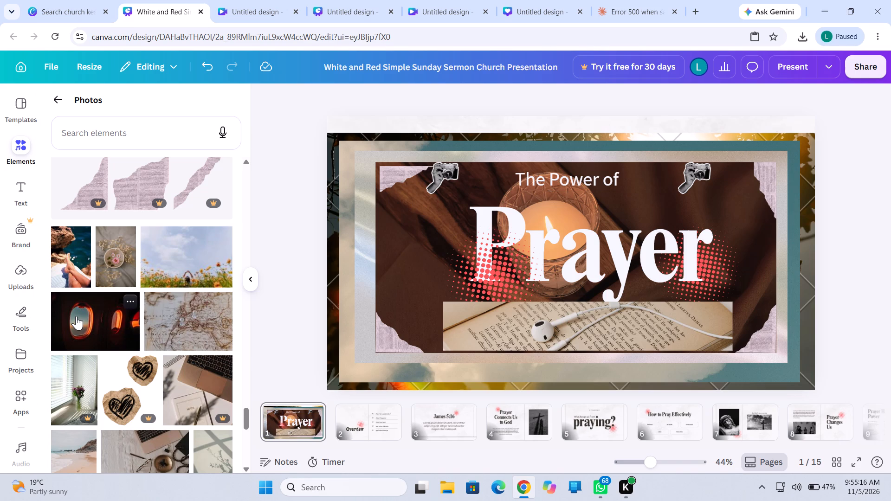
{"action": "left_click", "coordinate": [78, 317]}
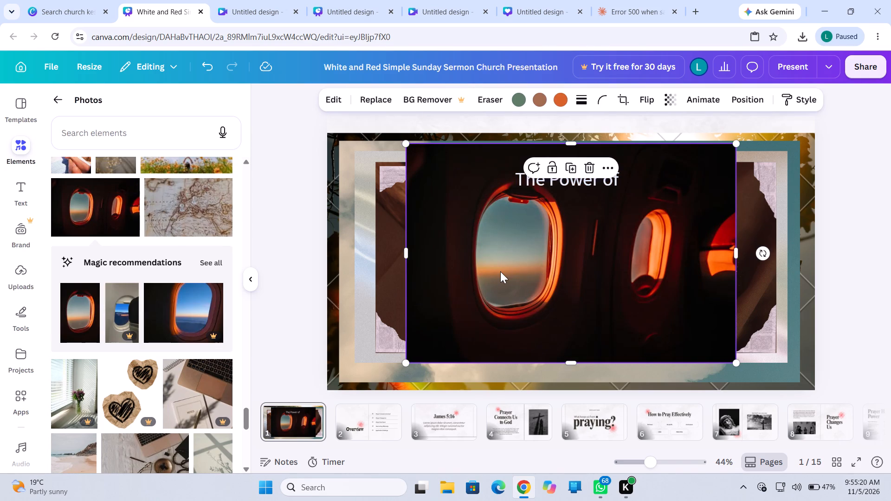
Send the airplane-window photo backward several layers, behind the book strip, and bring it forward one layer.
{"action": "left_click", "coordinate": [500, 271]}
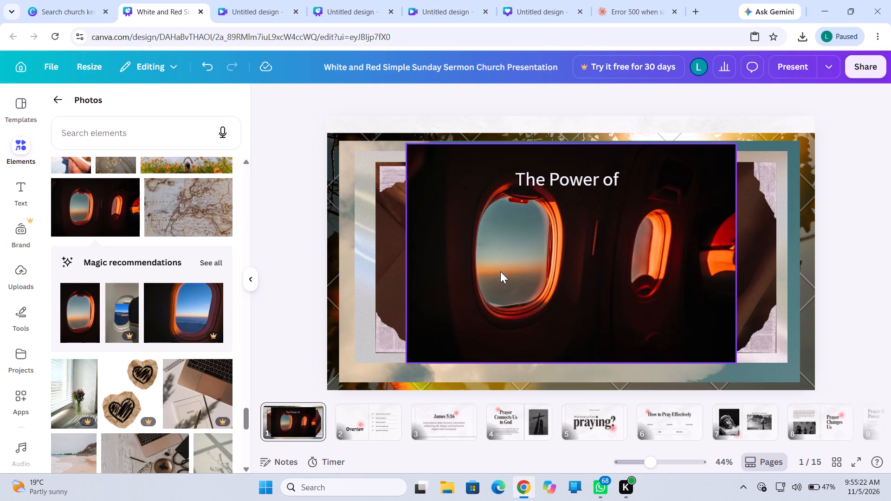
{"action": "right_click", "coordinate": [553, 253]}
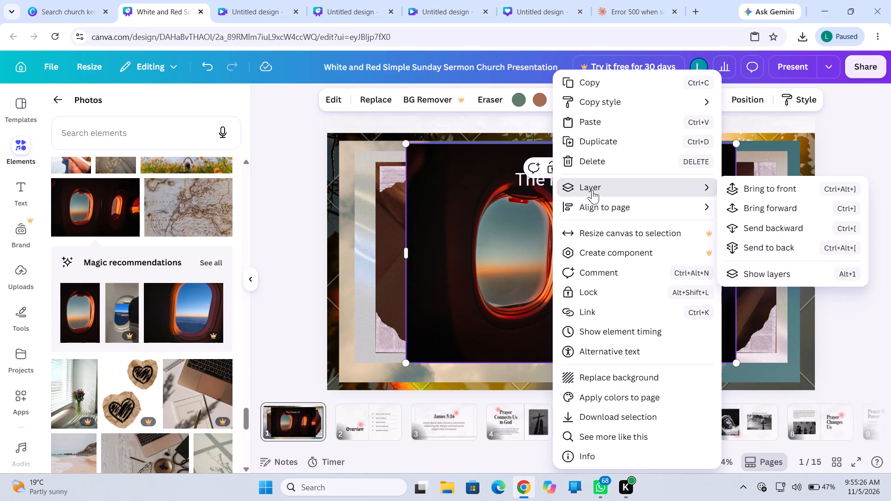
{"action": "left_click", "coordinate": [773, 225]}
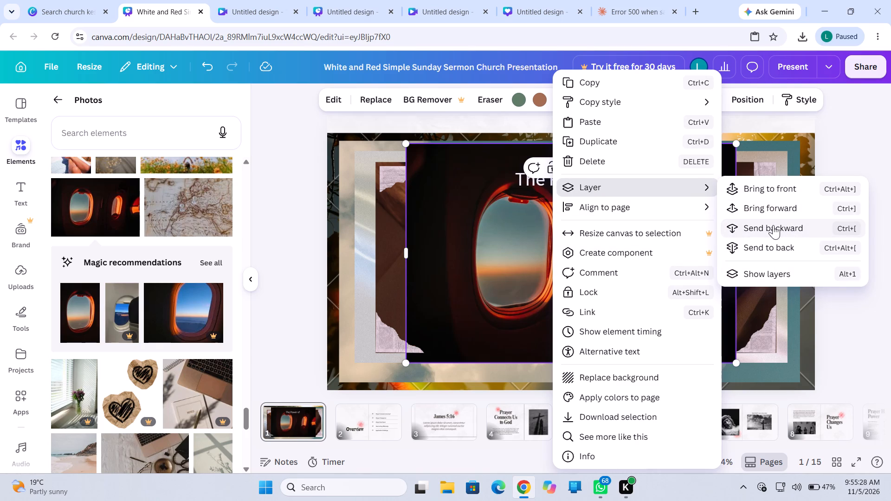
{"action": "left_click", "coordinate": [773, 225]}
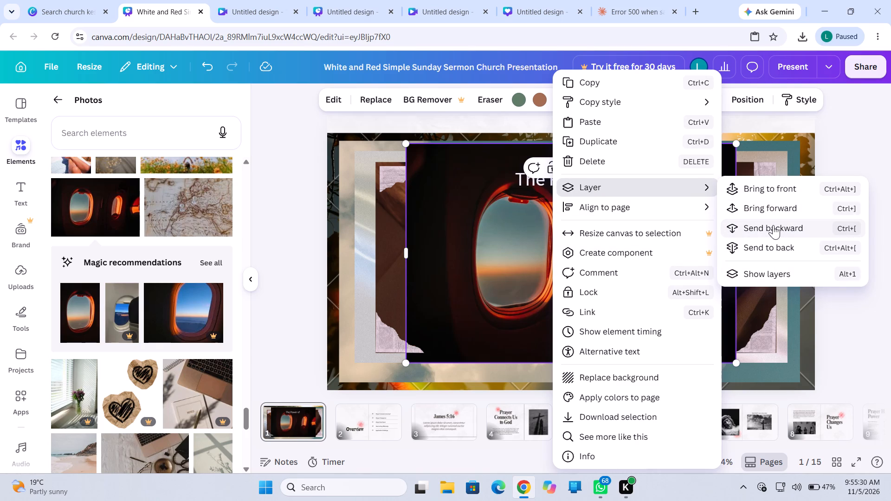
{"action": "left_click", "coordinate": [773, 225]}
{"action": "left_click", "coordinate": [773, 225]}
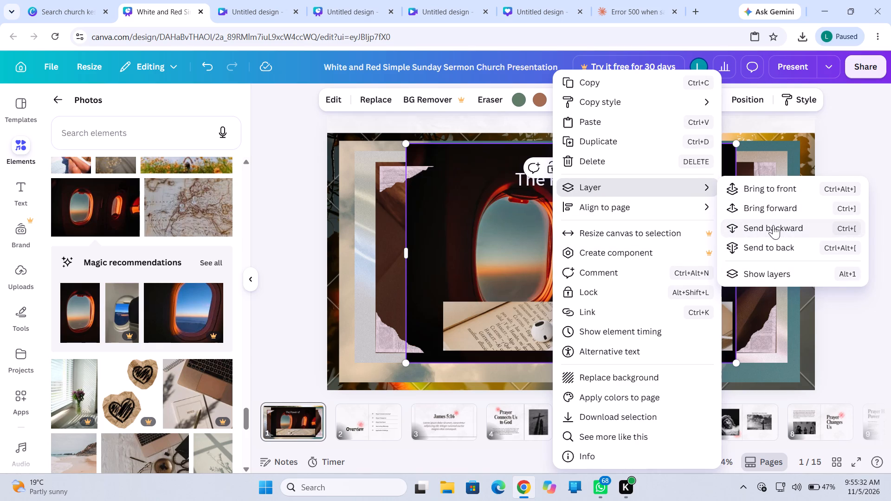
{"action": "left_click", "coordinate": [773, 225]}
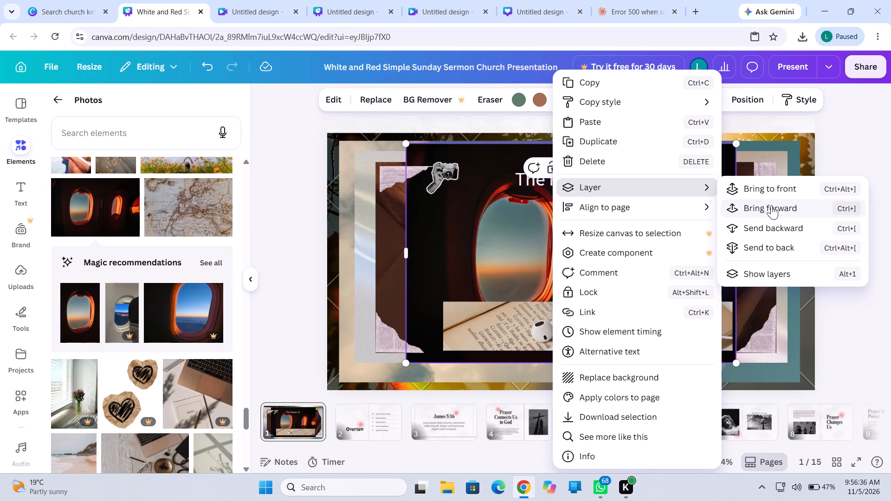
{"action": "left_click", "coordinate": [771, 205]}
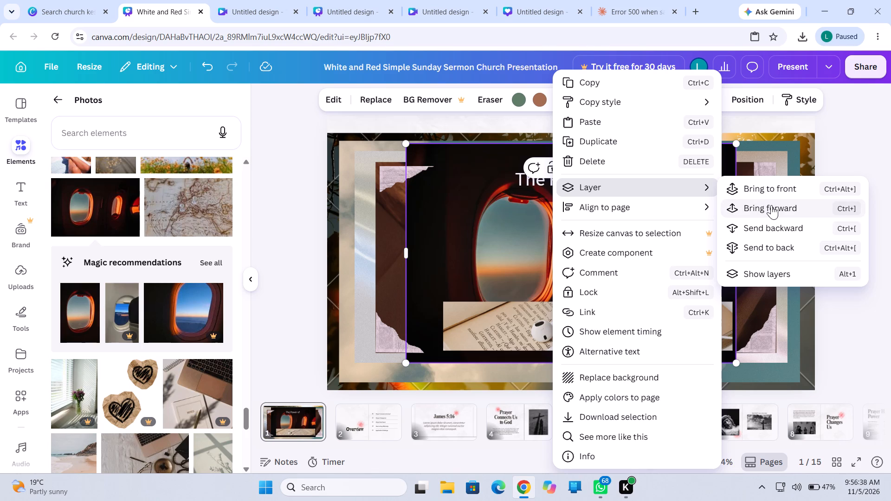